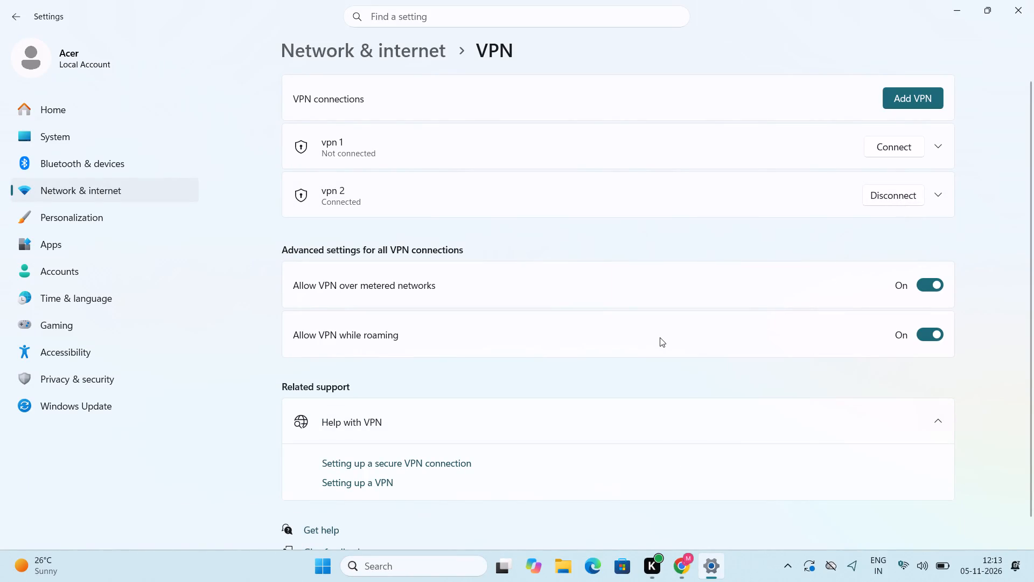
Leave the VPN settings for the desktop and launch the CapCut video editor.
{"action": "key", "text": "super+d"}
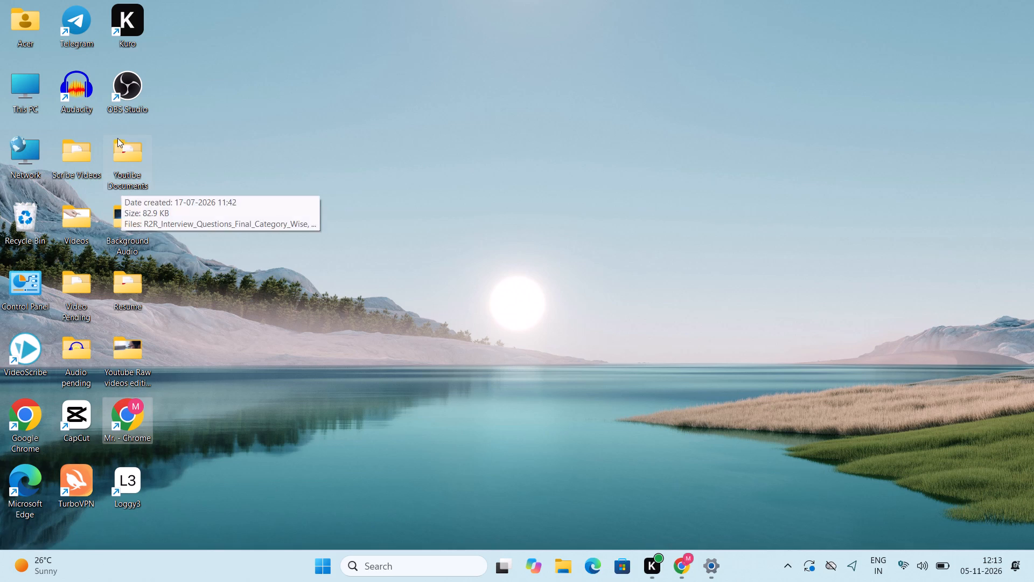
{"action": "left_click", "coordinate": [73, 417]}
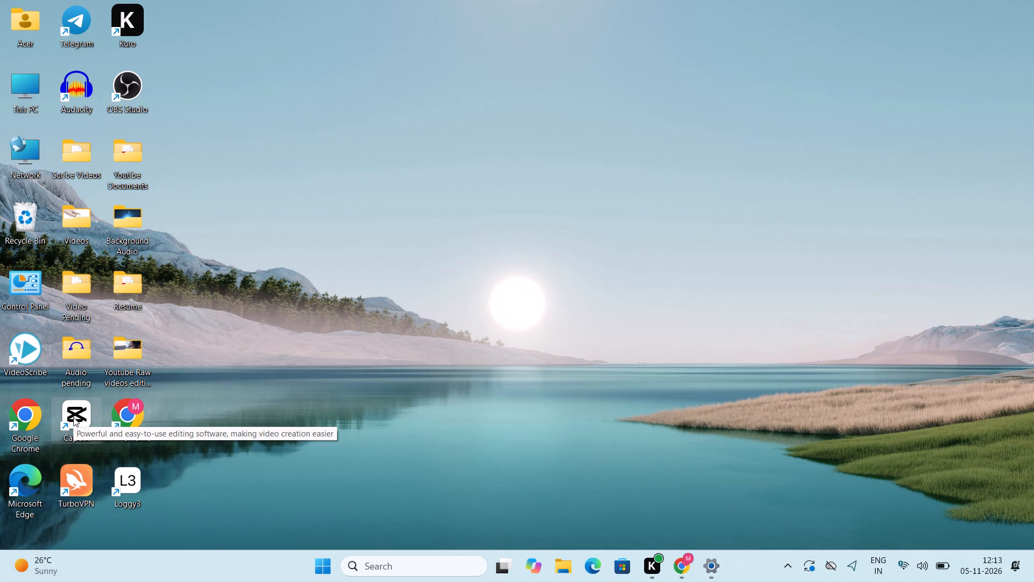
{"action": "double_click", "coordinate": [73, 417]}
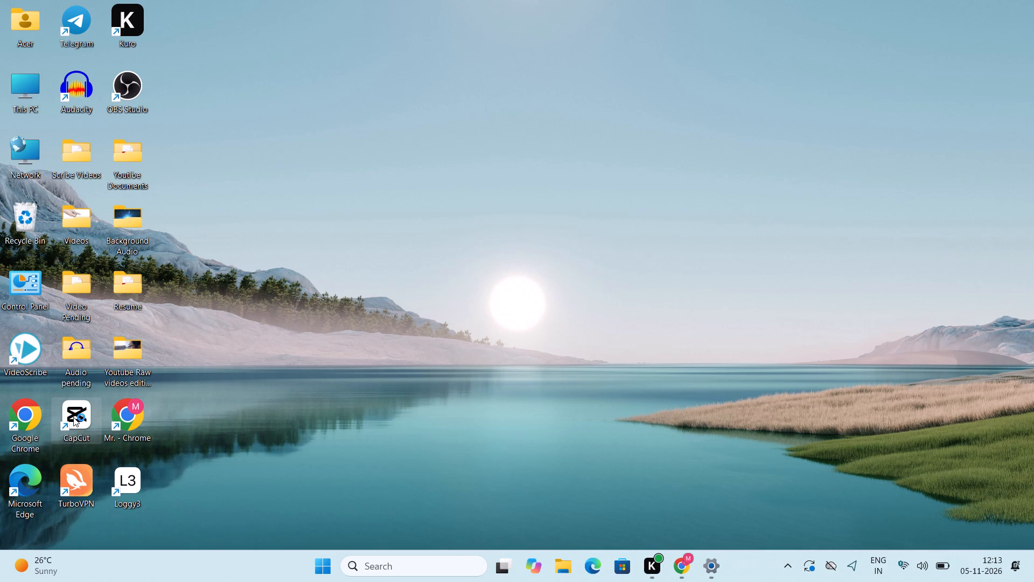
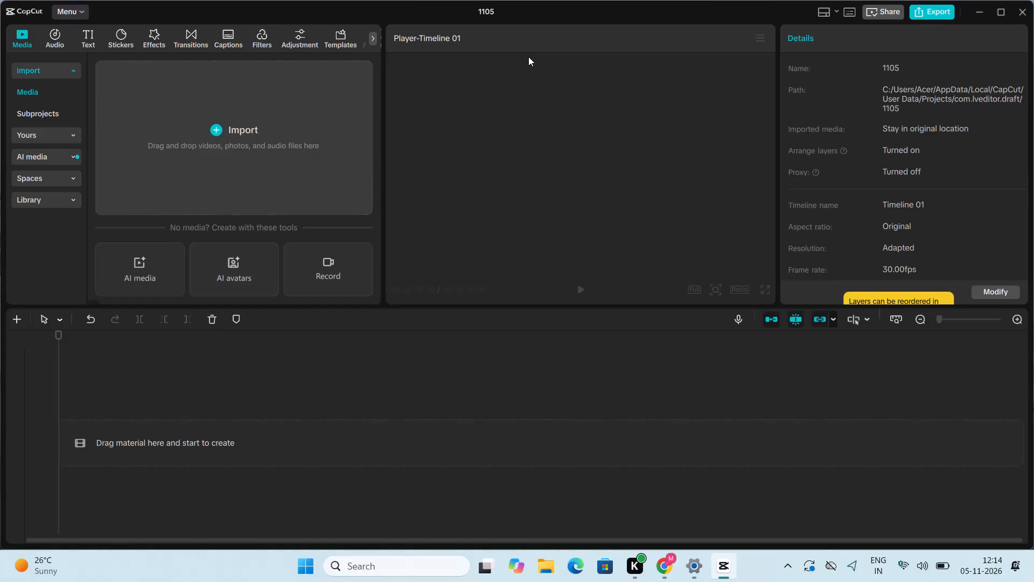
Import the video "INTERVIEW R2R 4 NOV. 2026 SHORTS" from the Videos folder on the Desktop.
{"action": "left_click", "coordinate": [228, 131]}
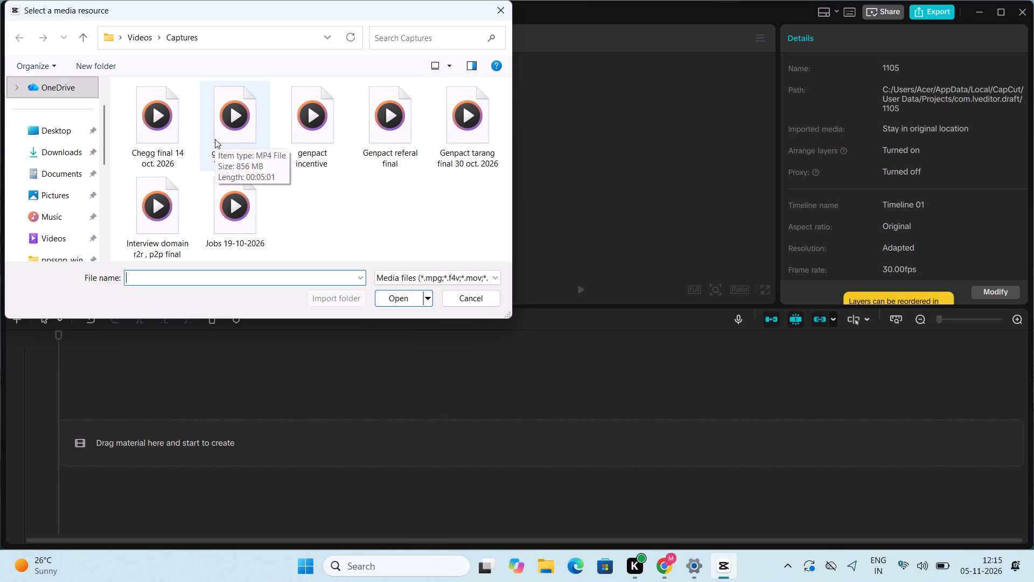
{"action": "left_click", "coordinate": [328, 235]}
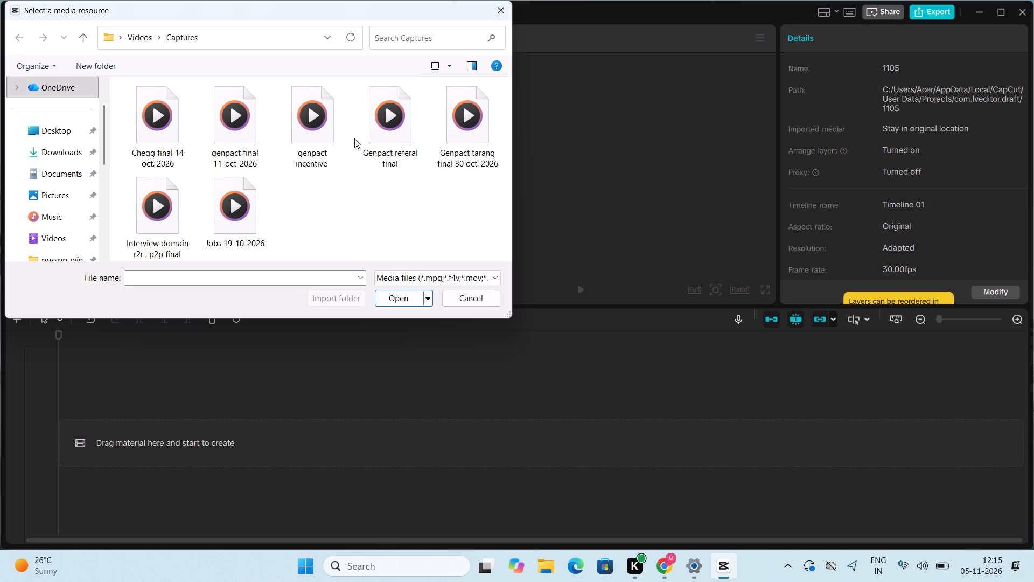
{"action": "double_click", "coordinate": [39, 127]}
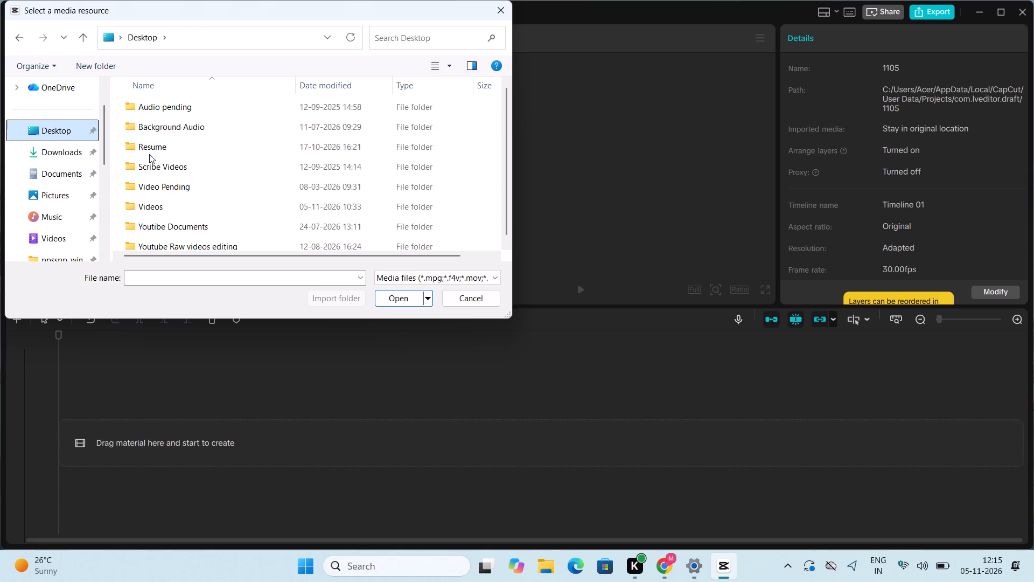
{"action": "double_click", "coordinate": [154, 200]}
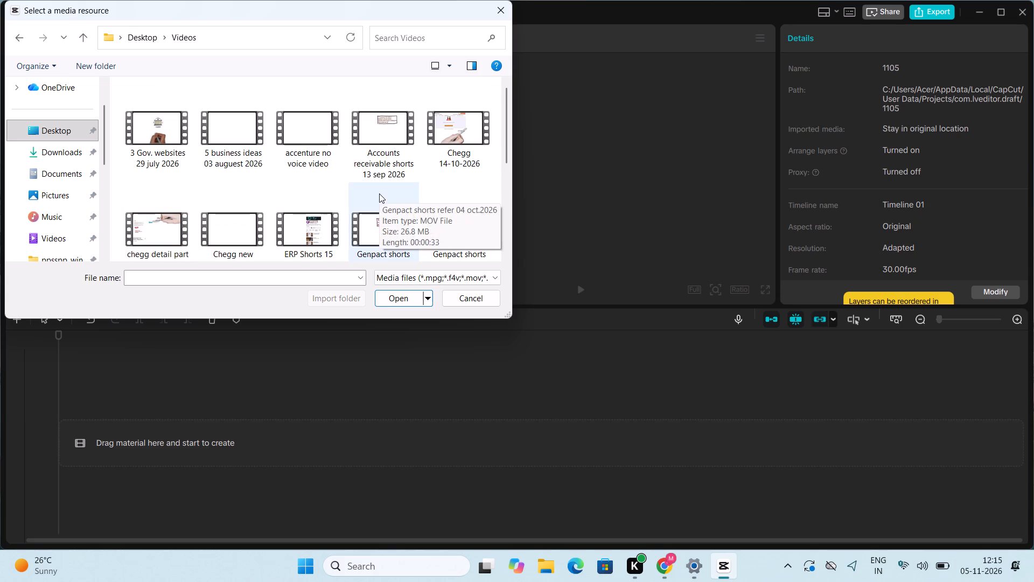
{"action": "scroll", "coordinate": [301, 211], "scroll_direction": "down", "scroll_amount": 1}
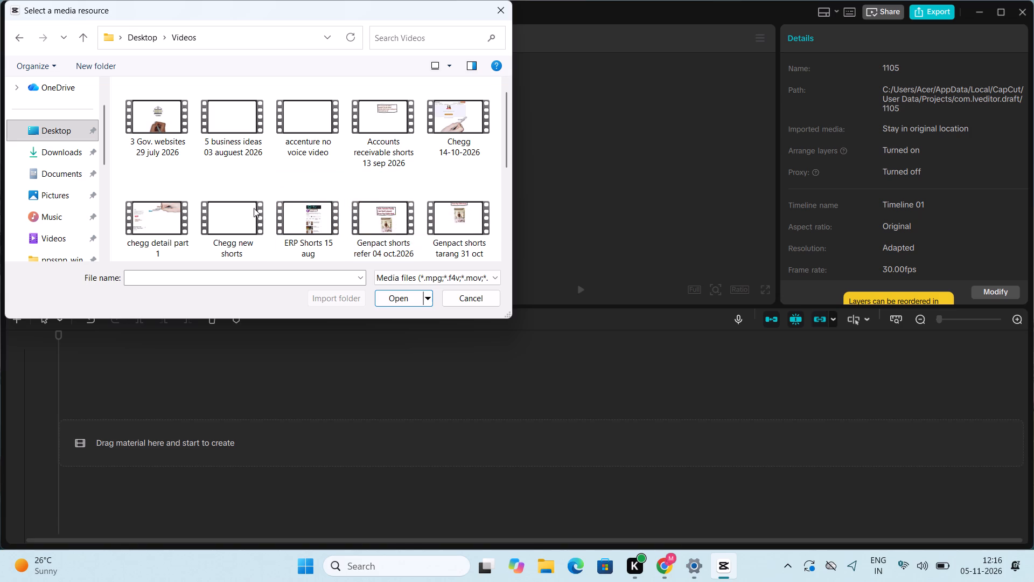
{"action": "scroll", "coordinate": [250, 201], "scroll_direction": "down", "scroll_amount": 1}
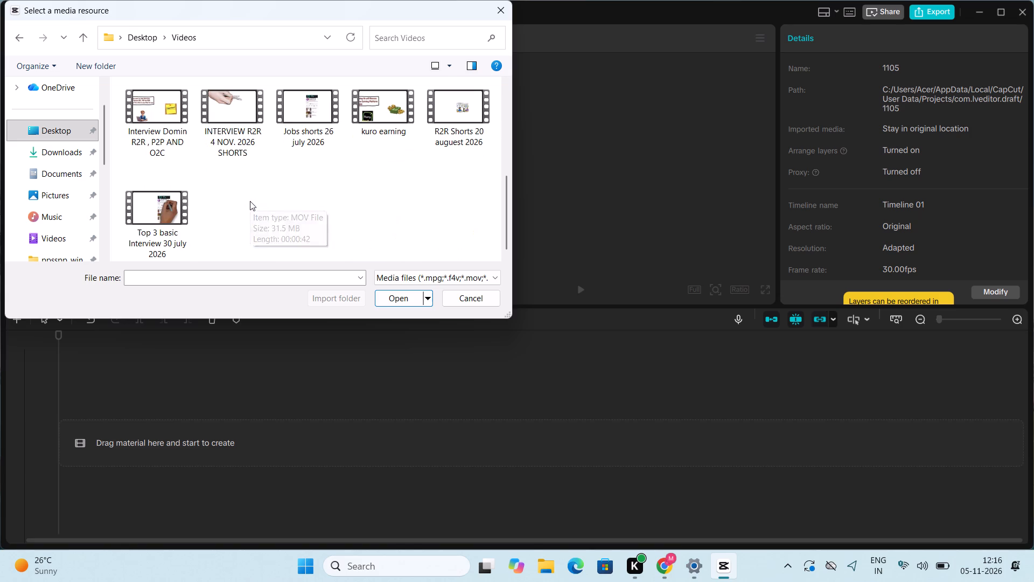
{"action": "scroll", "coordinate": [250, 201], "scroll_direction": "down", "scroll_amount": 1}
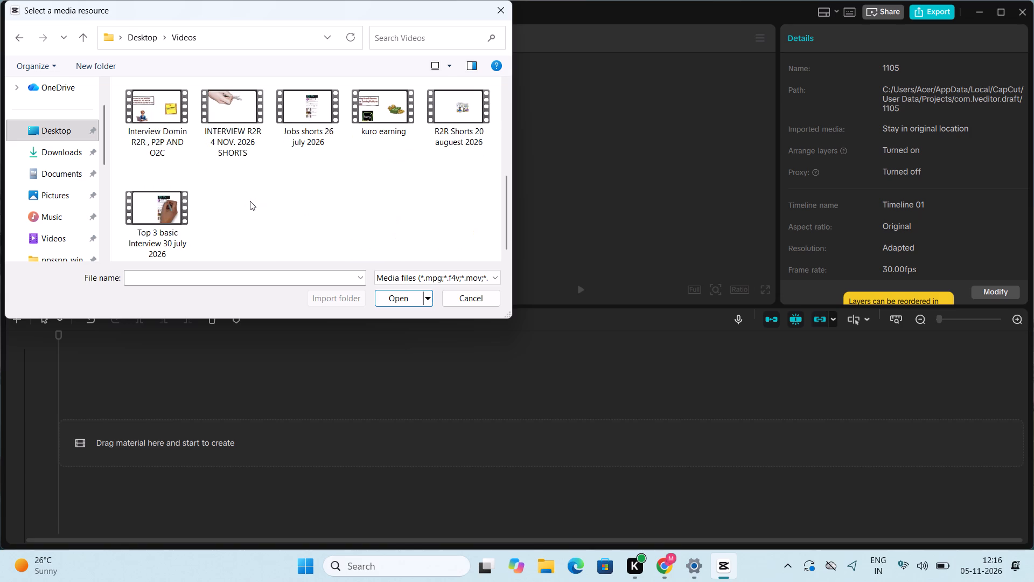
{"action": "left_click", "coordinate": [236, 97]}
{"action": "left_click", "coordinate": [393, 294]}
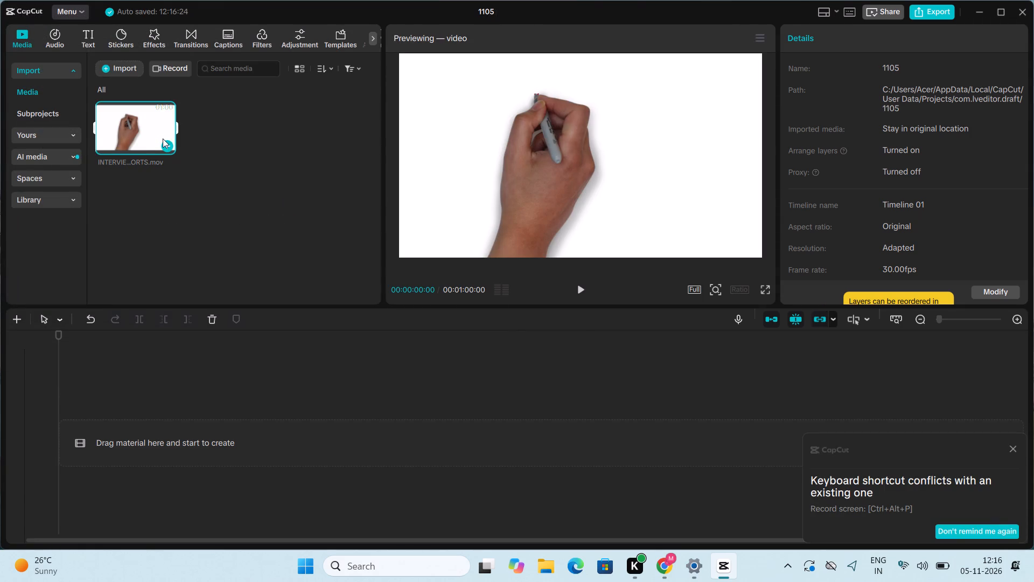
Add the imported interview clip to the empty timeline.
{"action": "left_click", "coordinate": [165, 144]}
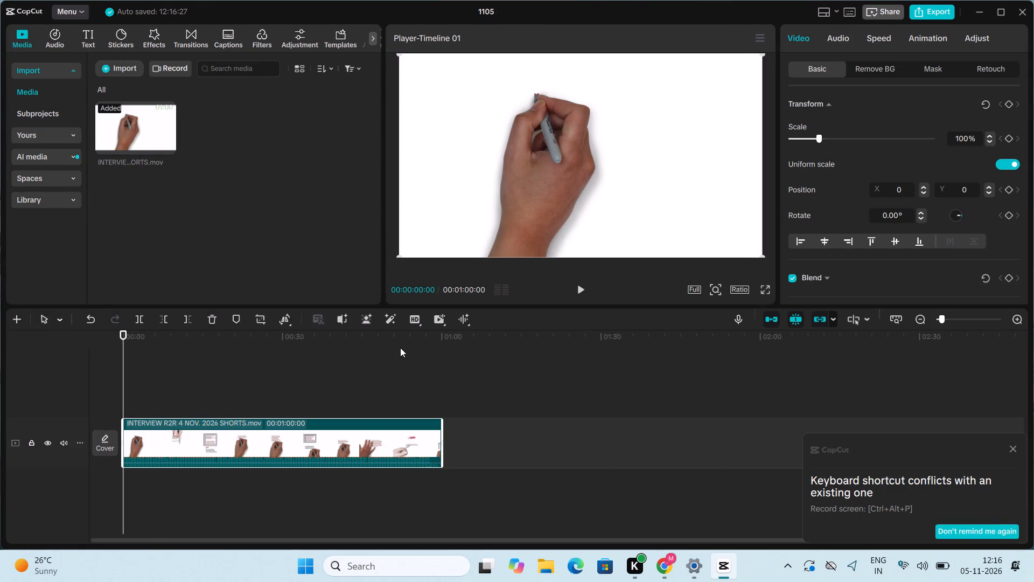
Set the project's aspect ratio to 9:16.
{"action": "left_click", "coordinate": [742, 290]}
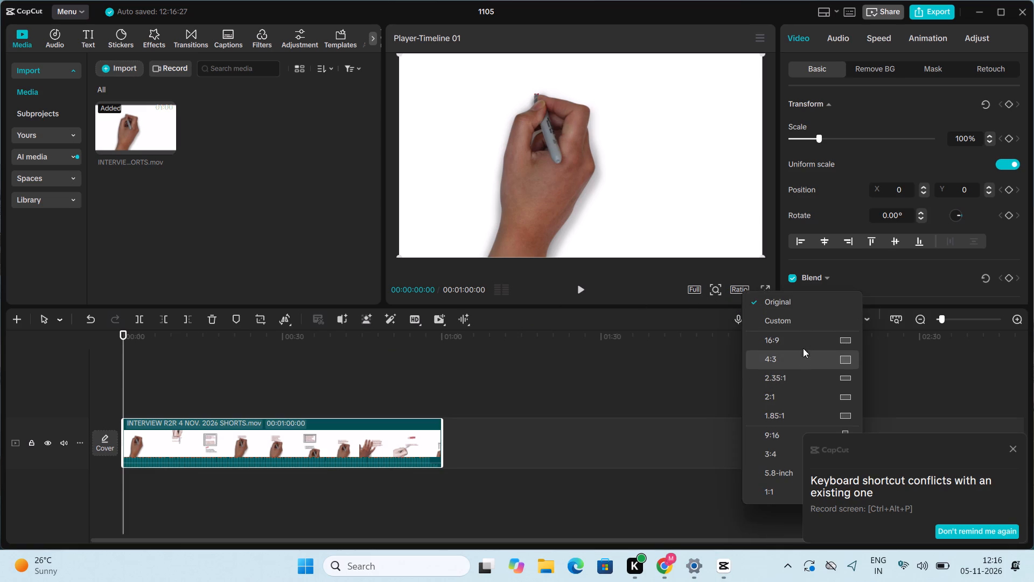
{"action": "left_click", "coordinate": [775, 435]}
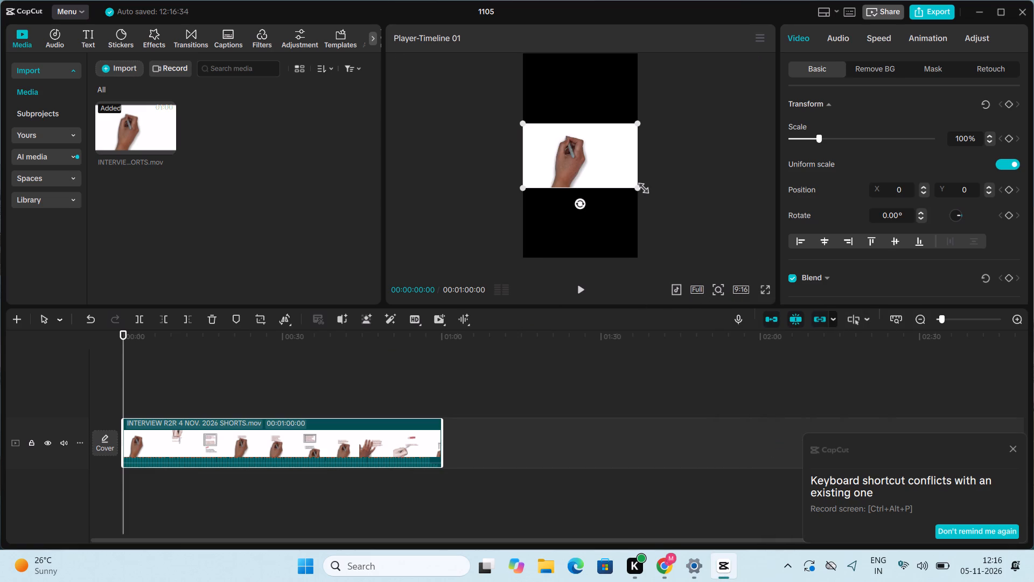
Enlarge the clip in the preview to a scale of about 317% so it fills the vertical frame's height.
{"action": "left_click_drag", "start_coordinate": [638, 186], "coordinate": [708, 300]}
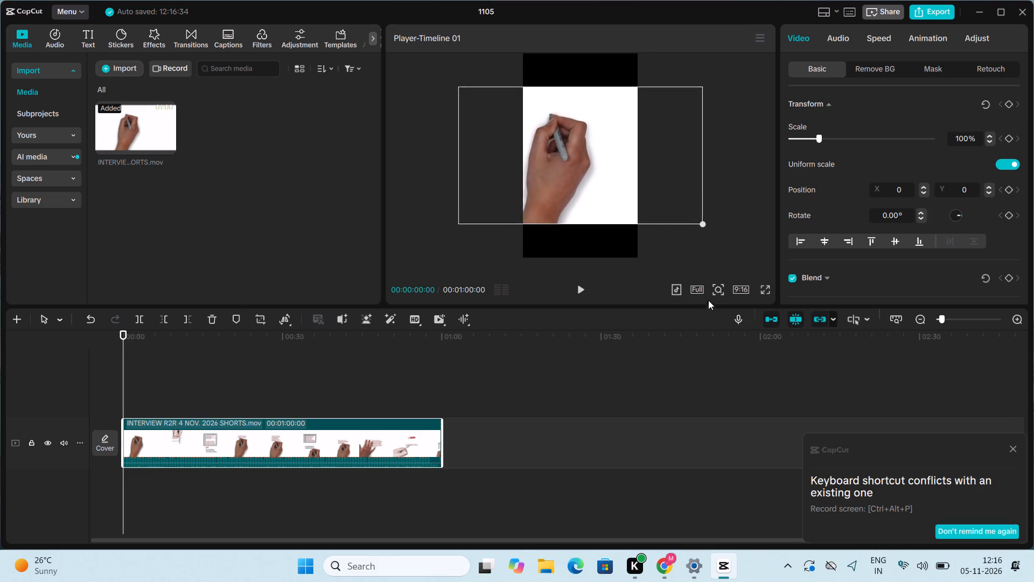
{"action": "left_click_drag", "start_coordinate": [708, 300], "coordinate": [778, 350]}
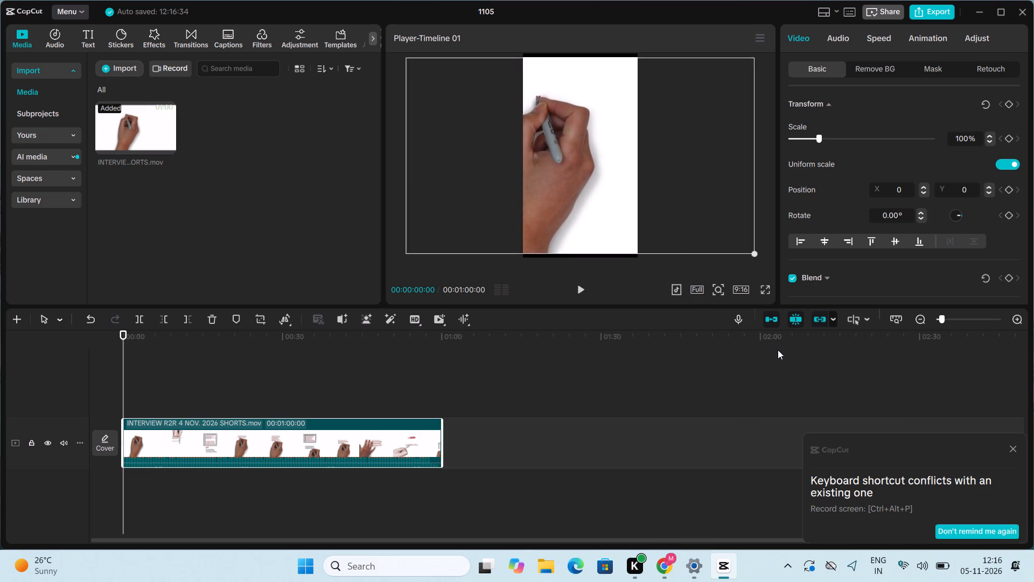
{"action": "left_click_drag", "start_coordinate": [778, 350], "coordinate": [780, 351]}
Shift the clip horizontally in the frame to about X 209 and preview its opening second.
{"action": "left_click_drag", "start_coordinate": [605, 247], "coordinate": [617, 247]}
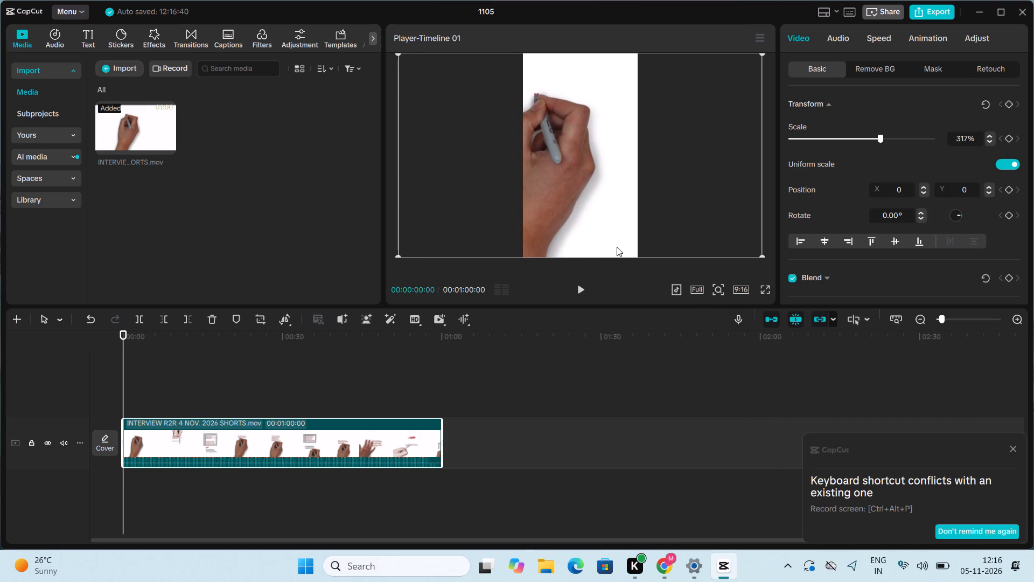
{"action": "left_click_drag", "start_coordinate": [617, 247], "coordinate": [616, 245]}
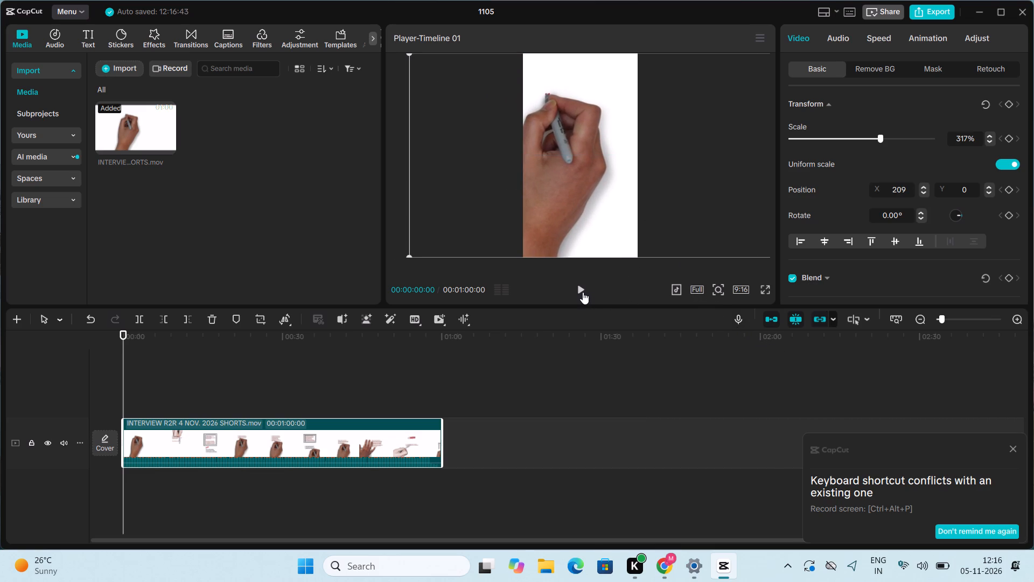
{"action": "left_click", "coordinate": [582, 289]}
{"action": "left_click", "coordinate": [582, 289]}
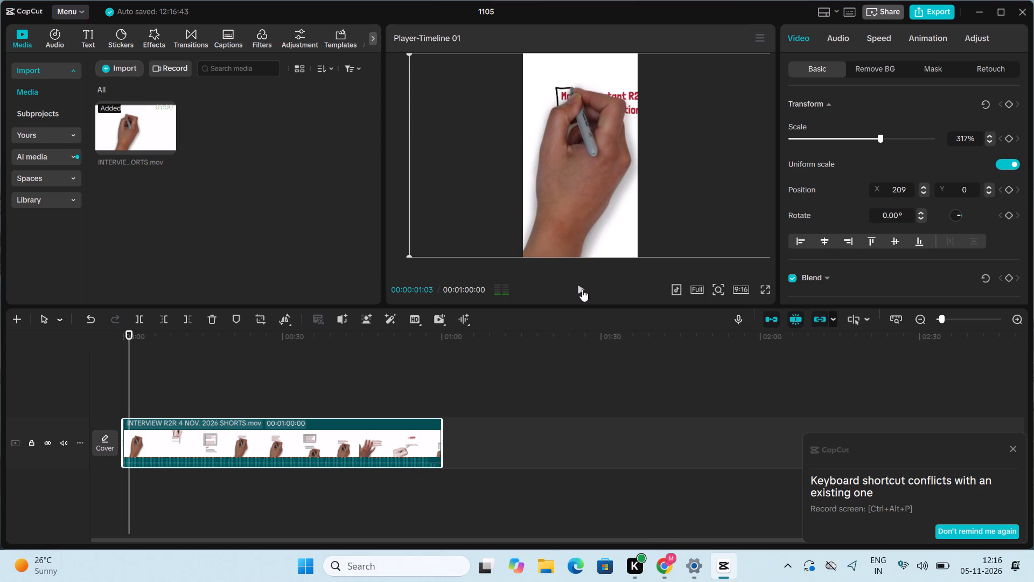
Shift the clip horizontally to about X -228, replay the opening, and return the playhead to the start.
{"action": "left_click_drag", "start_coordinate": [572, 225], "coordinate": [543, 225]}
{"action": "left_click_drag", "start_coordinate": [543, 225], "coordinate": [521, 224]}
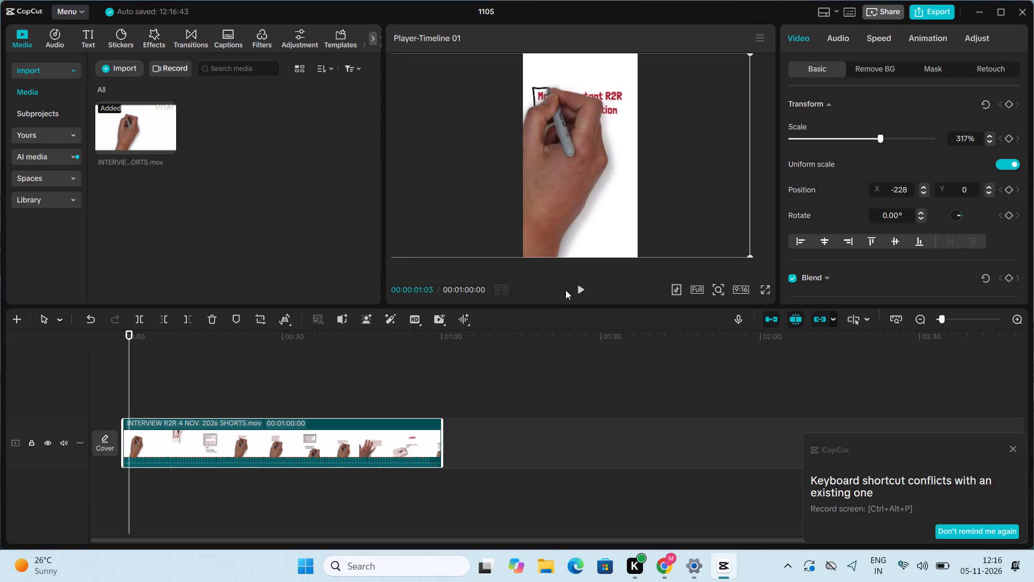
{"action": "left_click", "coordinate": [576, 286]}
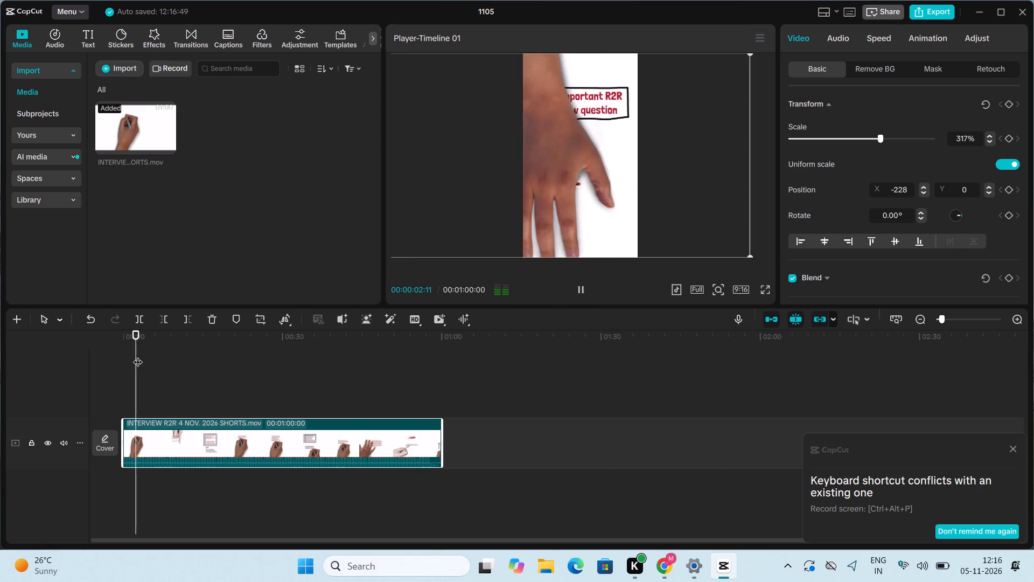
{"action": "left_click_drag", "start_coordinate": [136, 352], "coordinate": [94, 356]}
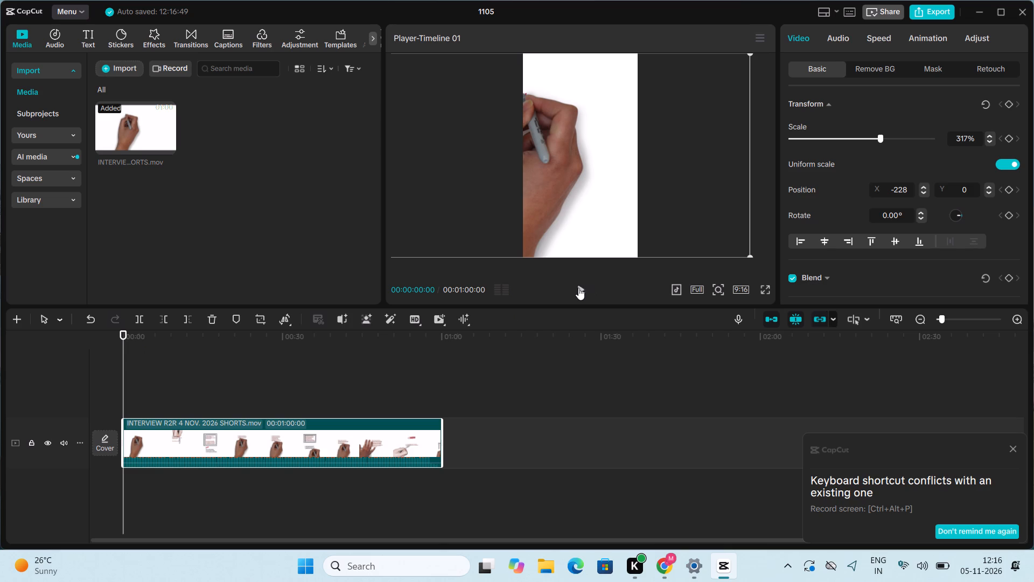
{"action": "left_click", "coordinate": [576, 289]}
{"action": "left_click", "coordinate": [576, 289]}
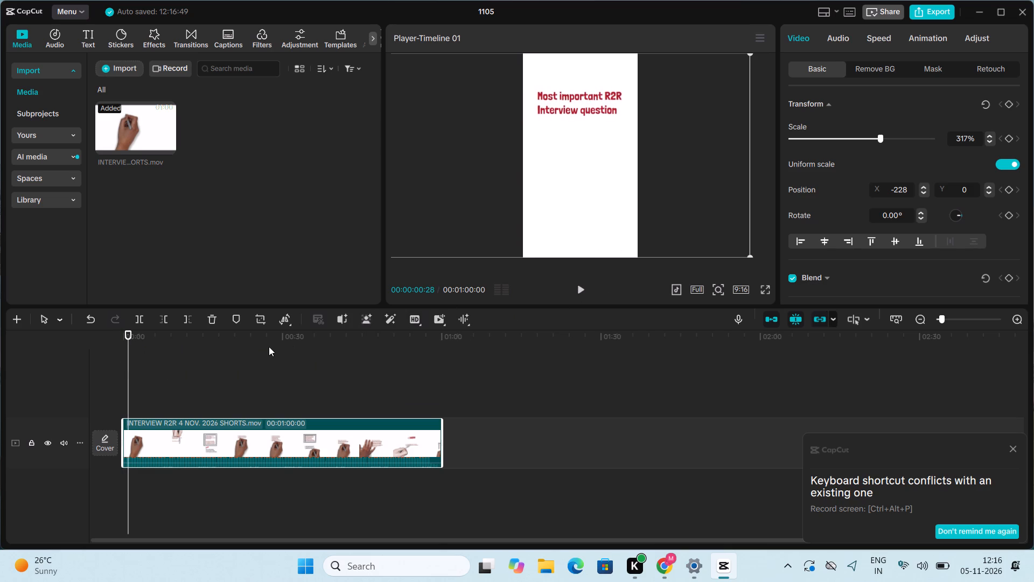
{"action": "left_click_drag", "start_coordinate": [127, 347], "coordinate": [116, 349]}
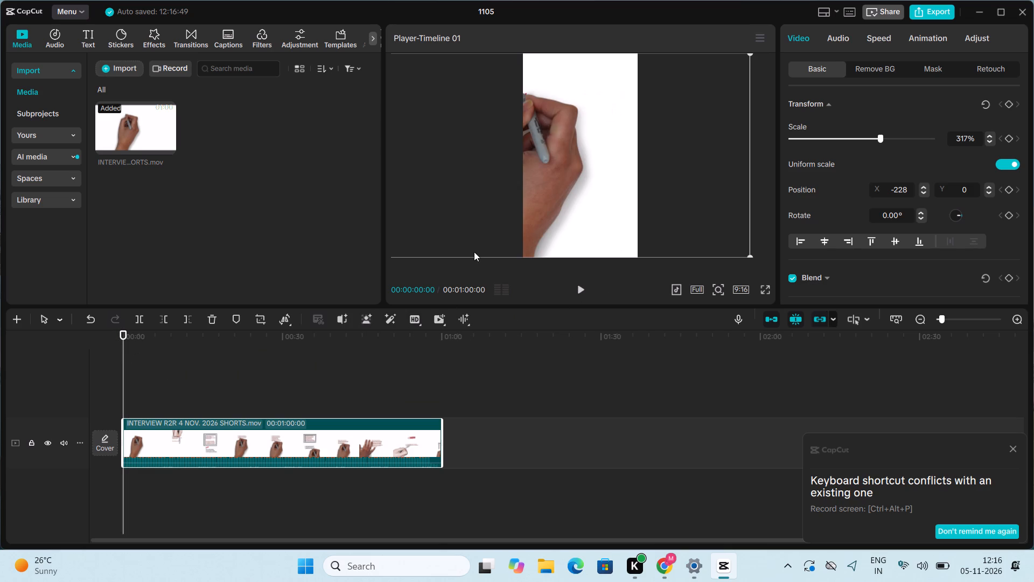
Move the clip horizontally to X 0 and replay its opening to check how the hand and title are framed.
{"action": "left_click_drag", "start_coordinate": [577, 246], "coordinate": [592, 244]}
{"action": "left_click", "coordinate": [582, 286]}
{"action": "left_click", "coordinate": [582, 286]}
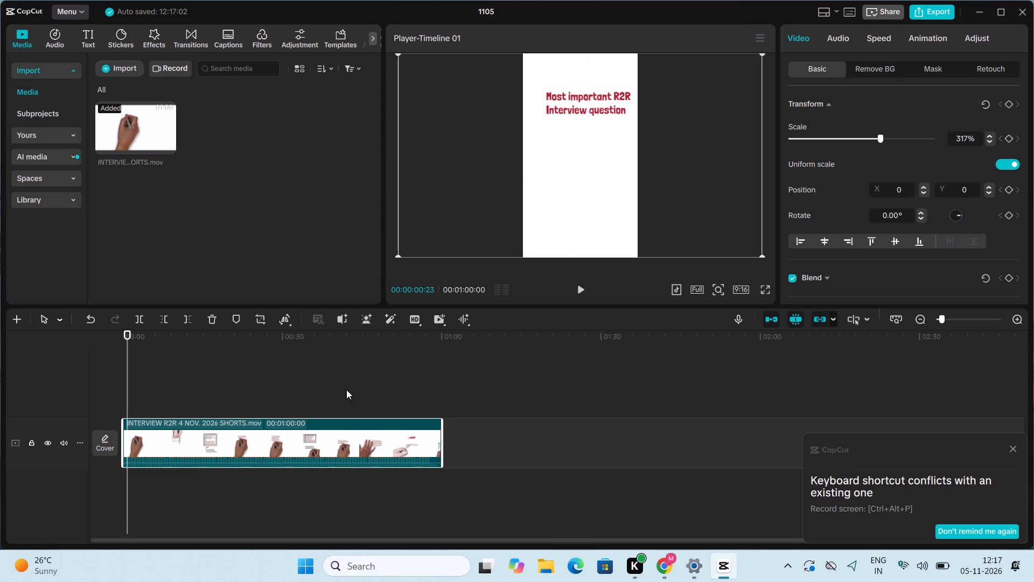
{"action": "left_click", "coordinate": [578, 296]}
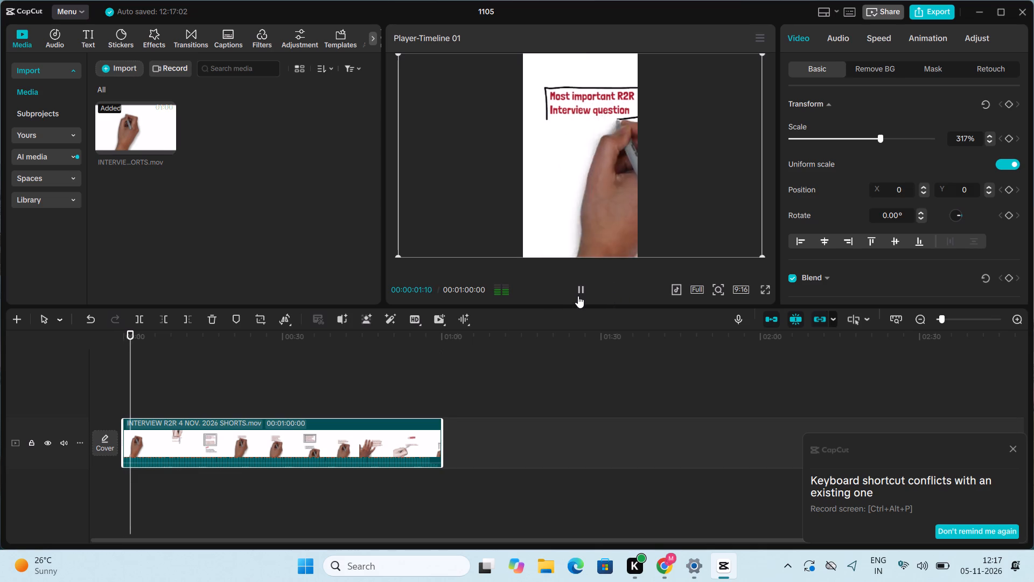
{"action": "left_click", "coordinate": [578, 296]}
{"action": "left_click_drag", "start_coordinate": [131, 352], "coordinate": [98, 358]}
{"action": "left_click", "coordinate": [576, 288]}
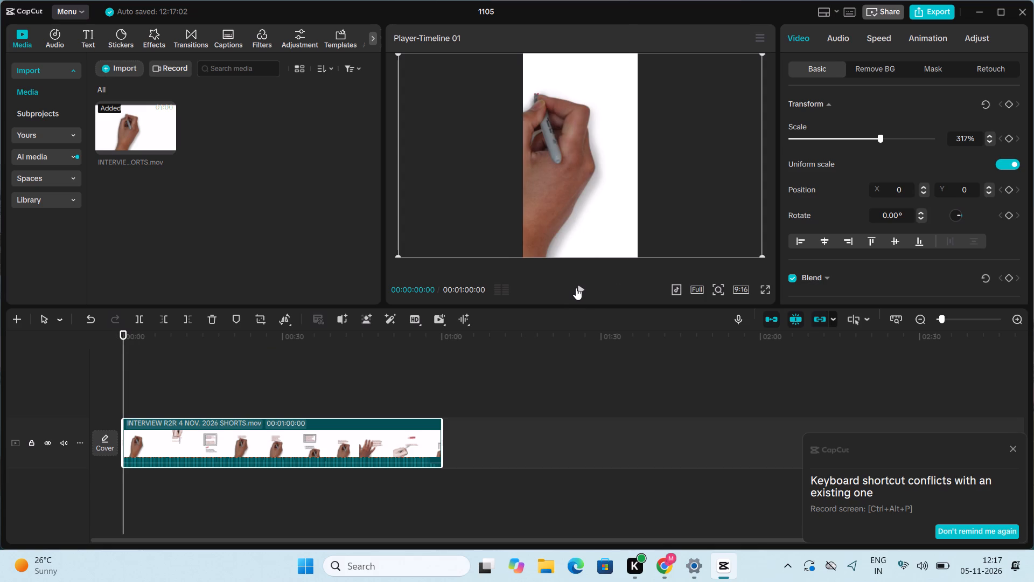
{"action": "left_click", "coordinate": [576, 288]}
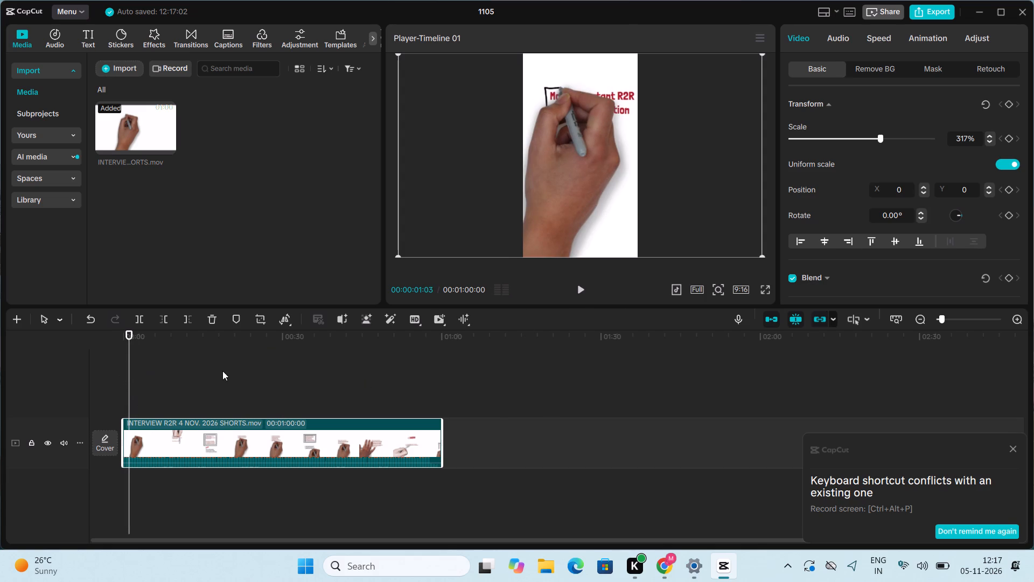
Split the clip at 00:00:00:19, where the title text stands without the hand.
{"action": "scroll", "coordinate": [222, 371], "scroll_direction": "up", "scroll_amount": 4, "text": "ctrl"}
{"action": "scroll", "coordinate": [222, 371], "scroll_direction": "right", "scroll_amount": 2}
{"action": "scroll", "coordinate": [222, 371], "scroll_direction": "up", "scroll_amount": 5, "text": "ctrl"}
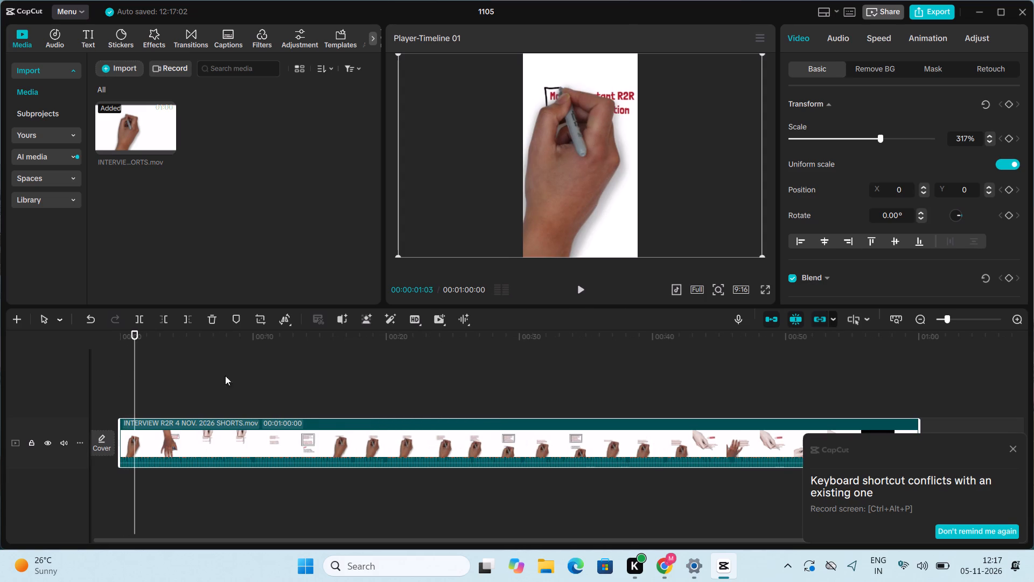
{"action": "left_click_drag", "start_coordinate": [137, 354], "coordinate": [127, 356]}
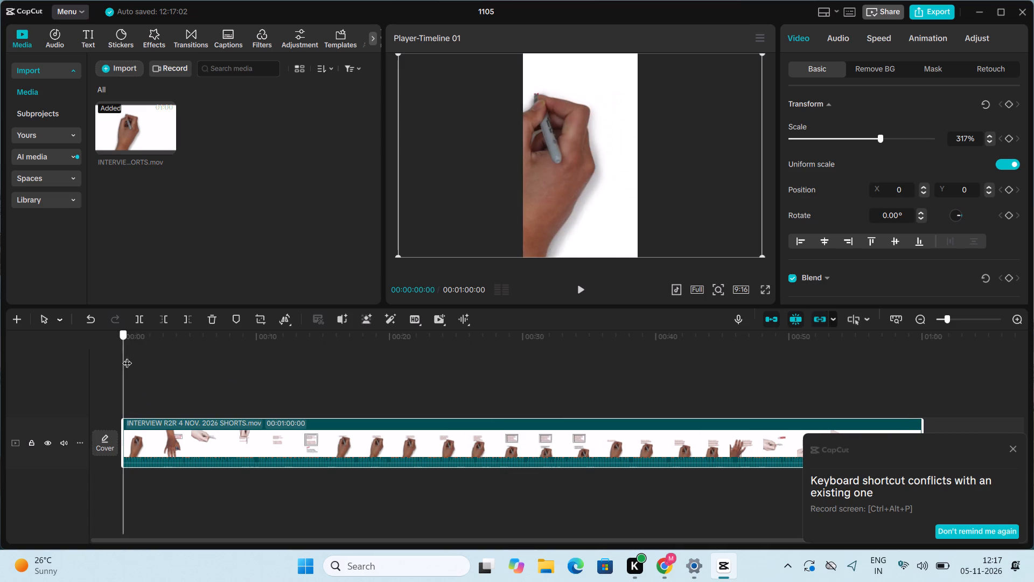
{"action": "left_click_drag", "start_coordinate": [127, 356], "coordinate": [131, 357]}
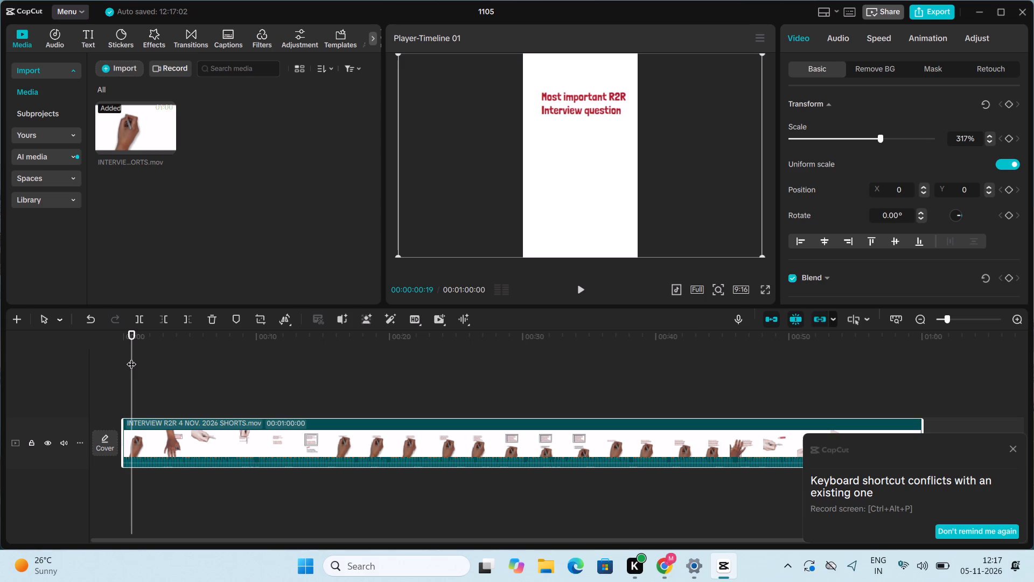
{"action": "key", "text": "ctrl+b"}
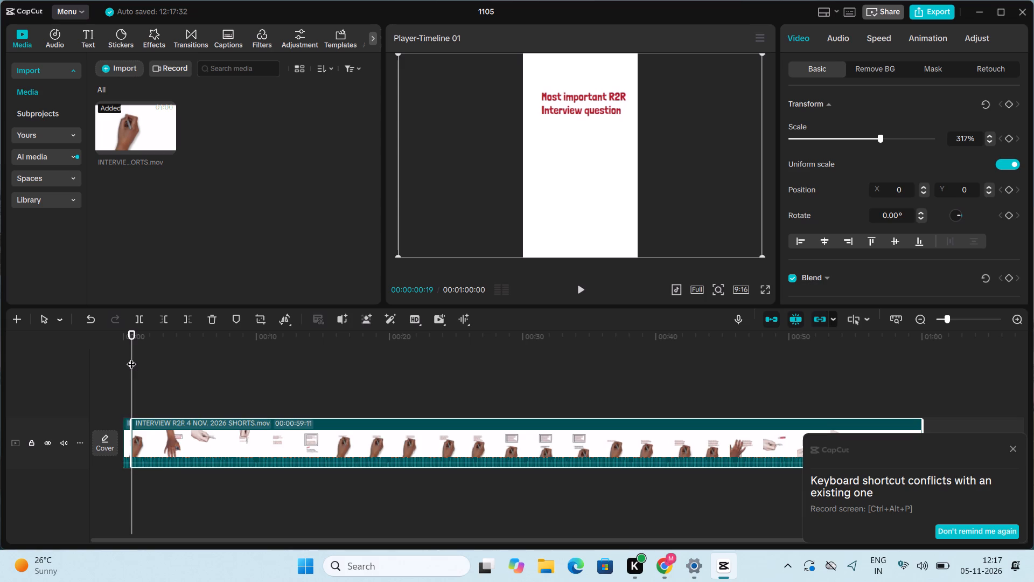
Shift the segment after the split horizontally to about X -222 and replay the timeline from the start.
{"action": "left_click", "coordinate": [205, 442]}
{"action": "left_click_drag", "start_coordinate": [132, 364], "coordinate": [139, 363]}
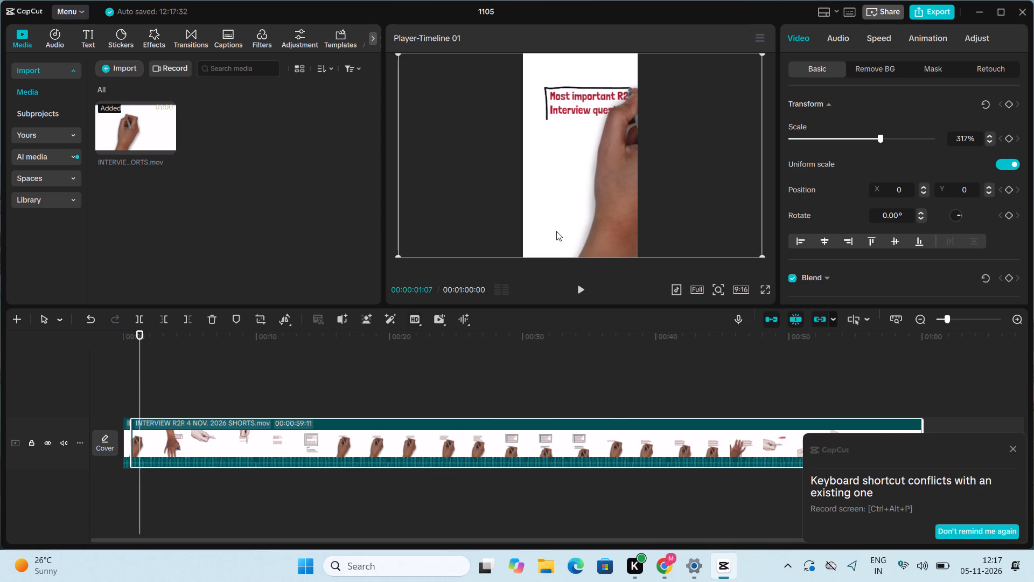
{"action": "left_click_drag", "start_coordinate": [556, 231], "coordinate": [544, 231]}
{"action": "left_click_drag", "start_coordinate": [140, 378], "coordinate": [118, 382]}
{"action": "left_click", "coordinate": [584, 287]}
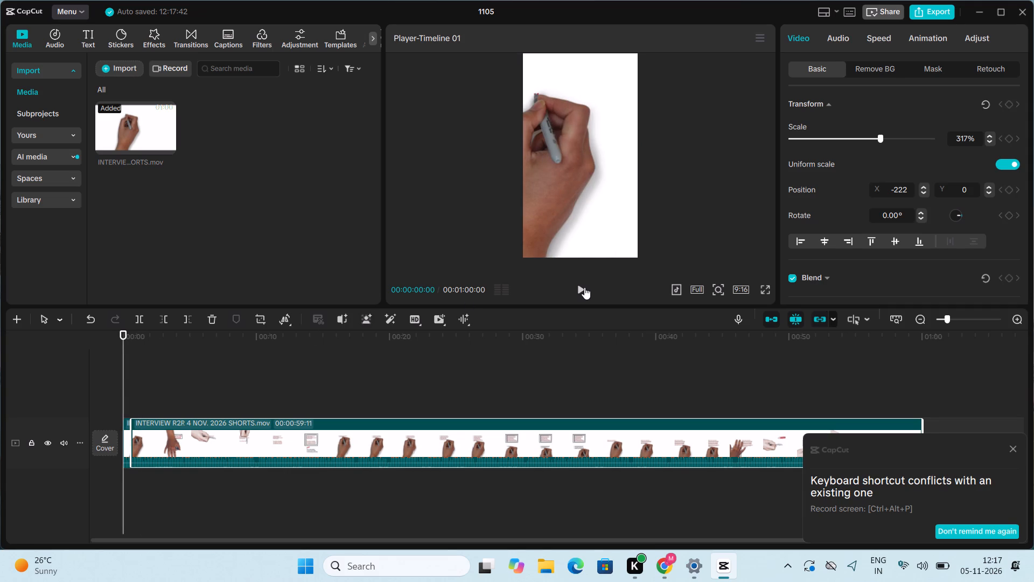
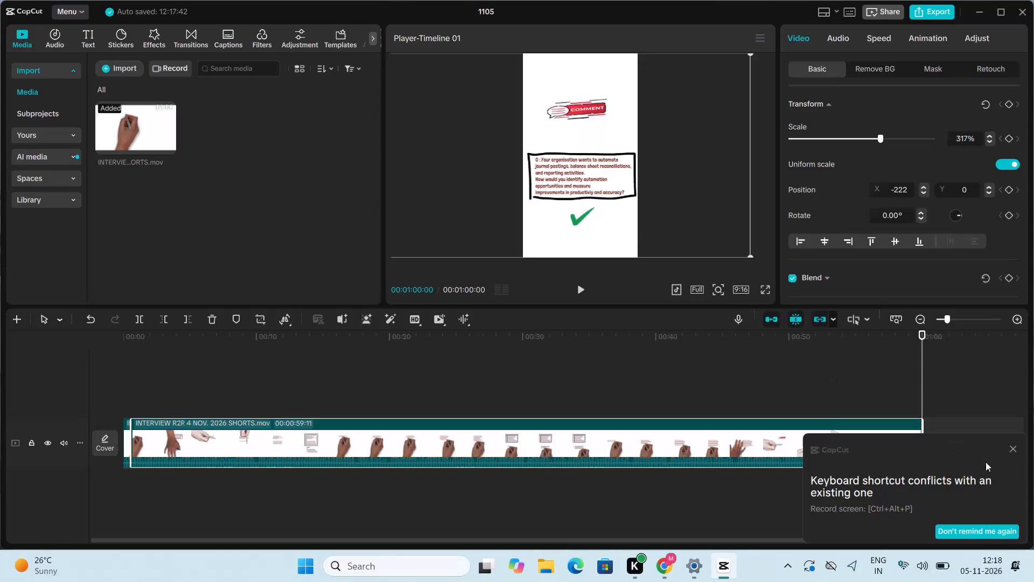
Split the clip at 00:00:59:14, once the hand has left the green tick, and delete the leftover end piece.
{"action": "left_click", "coordinate": [1014, 451]}
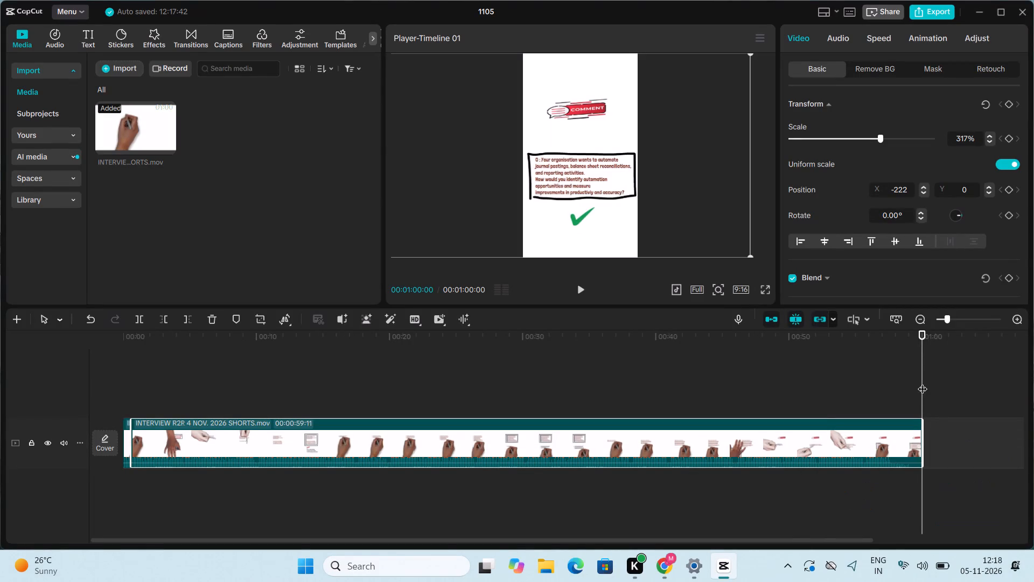
{"action": "left_click", "coordinate": [923, 382]}
{"action": "left_click_drag", "start_coordinate": [919, 383], "coordinate": [906, 385]}
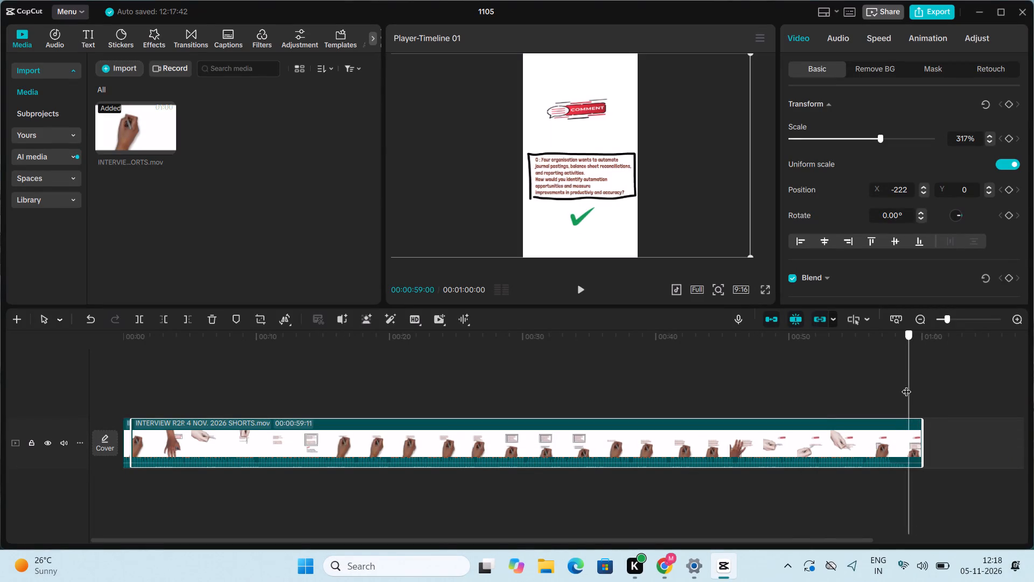
{"action": "left_click_drag", "start_coordinate": [906, 385], "coordinate": [905, 386]}
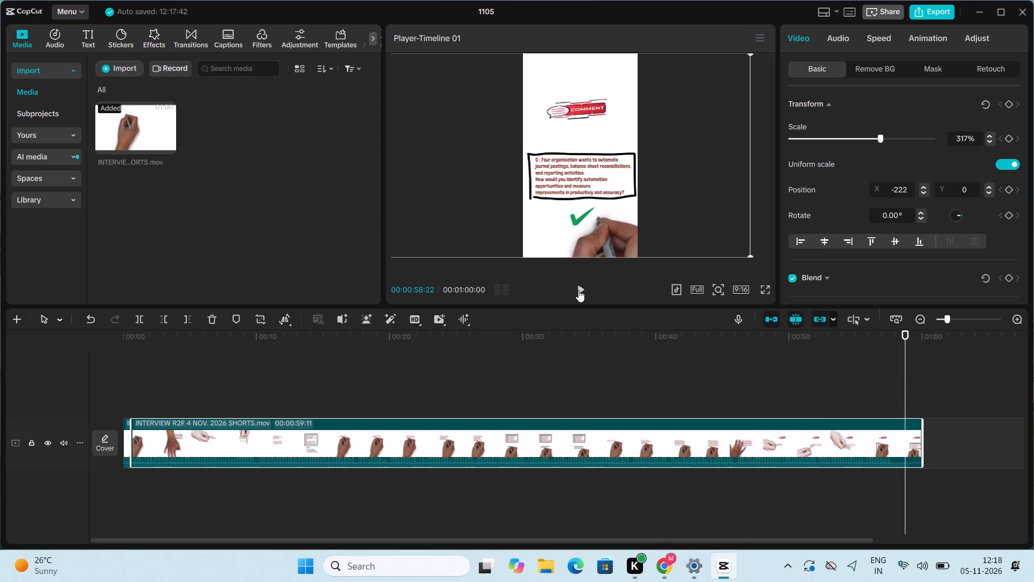
{"action": "left_click", "coordinate": [578, 290]}
{"action": "left_click", "coordinate": [578, 290]}
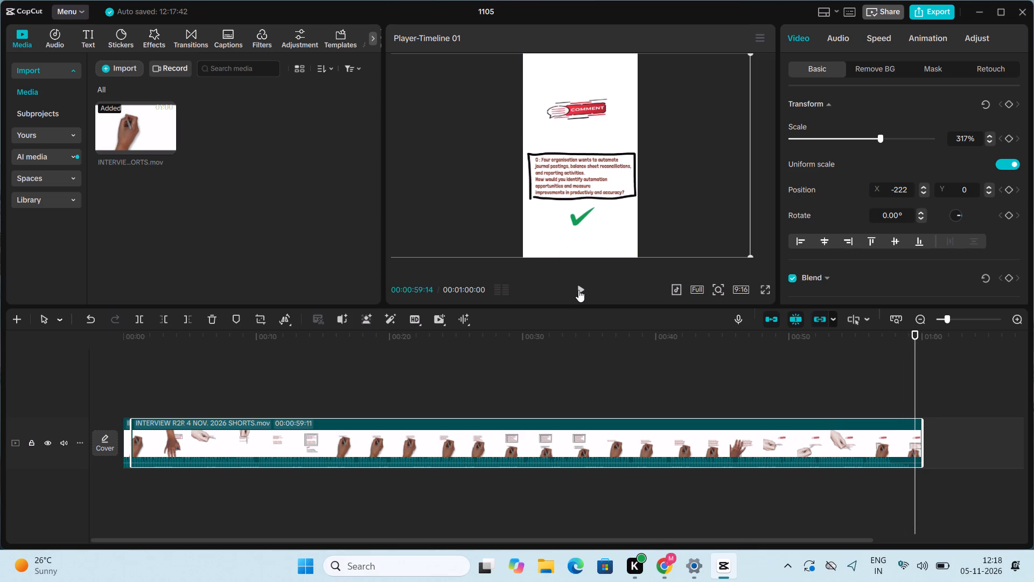
{"action": "key", "text": "ctrl+b"}
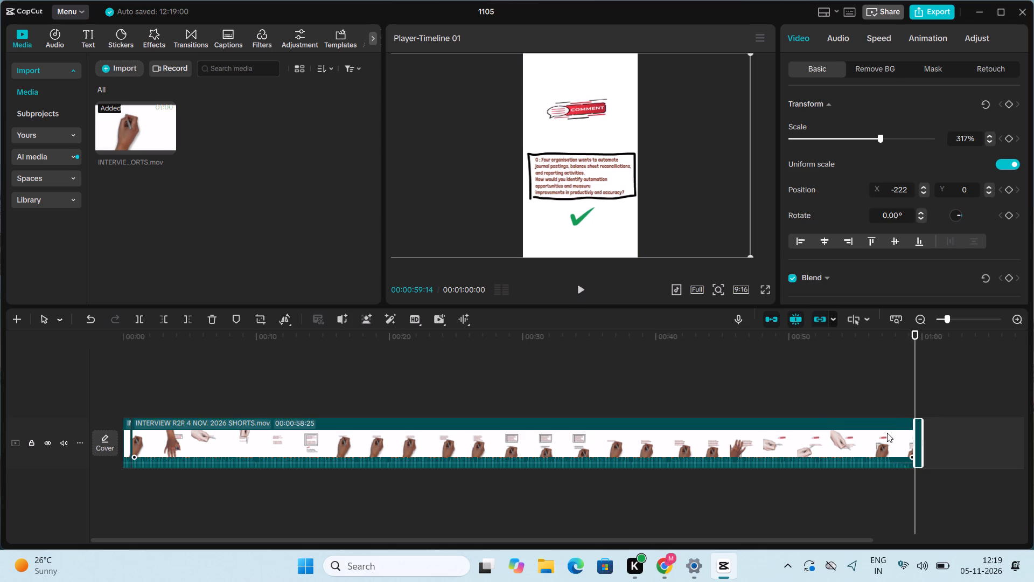
{"action": "key", "text": "BackSpace"}
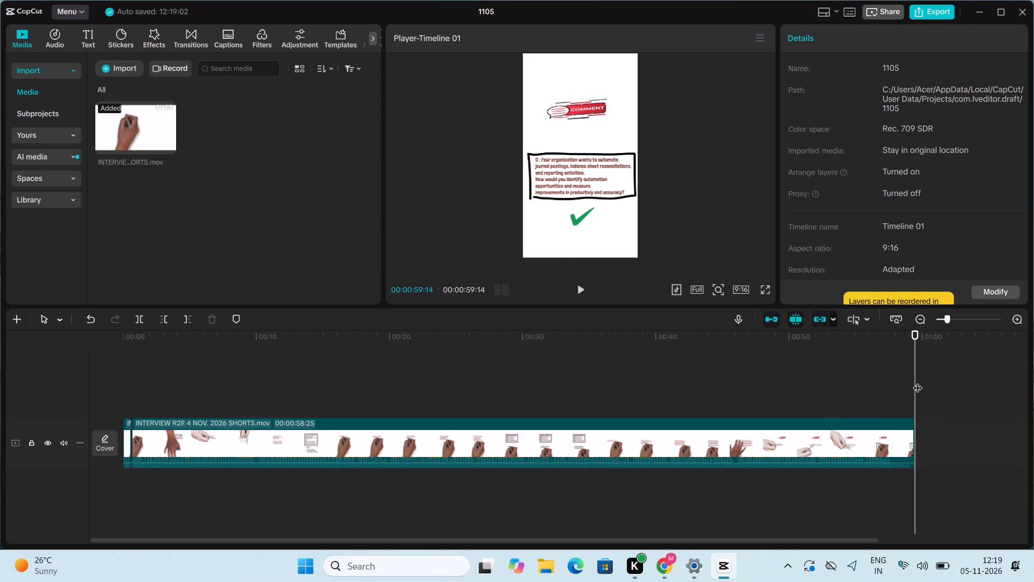
Search the sound effects for pop and add SFX_POP at 00:00:02:10, where the opening title has been boxed.
{"action": "left_click", "coordinate": [918, 380]}
{"action": "left_click", "coordinate": [241, 405]}
{"action": "left_click_drag", "start_coordinate": [241, 405], "coordinate": [115, 398]}
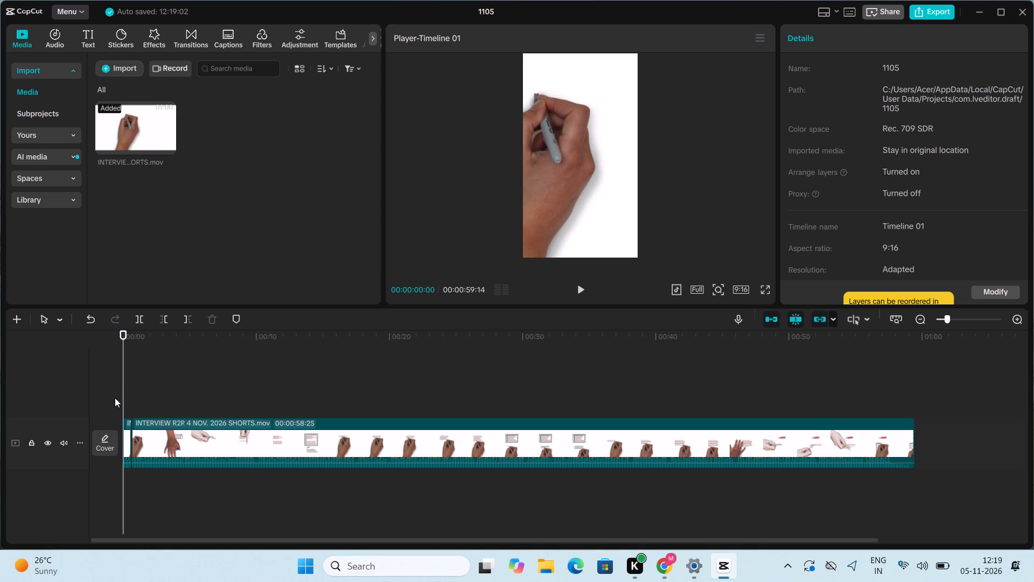
{"action": "left_click", "coordinate": [582, 288]}
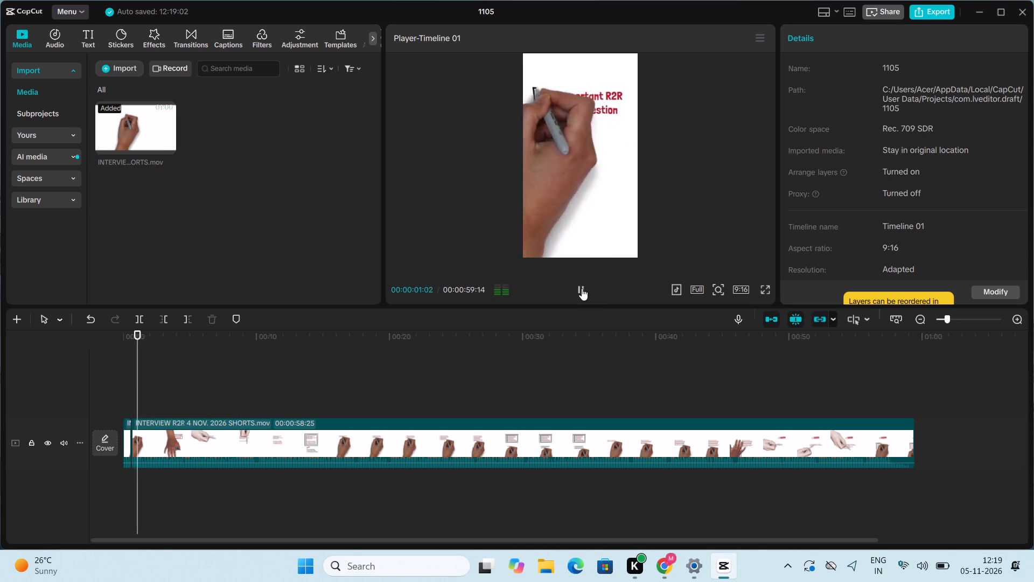
{"action": "left_click", "coordinate": [582, 288]}
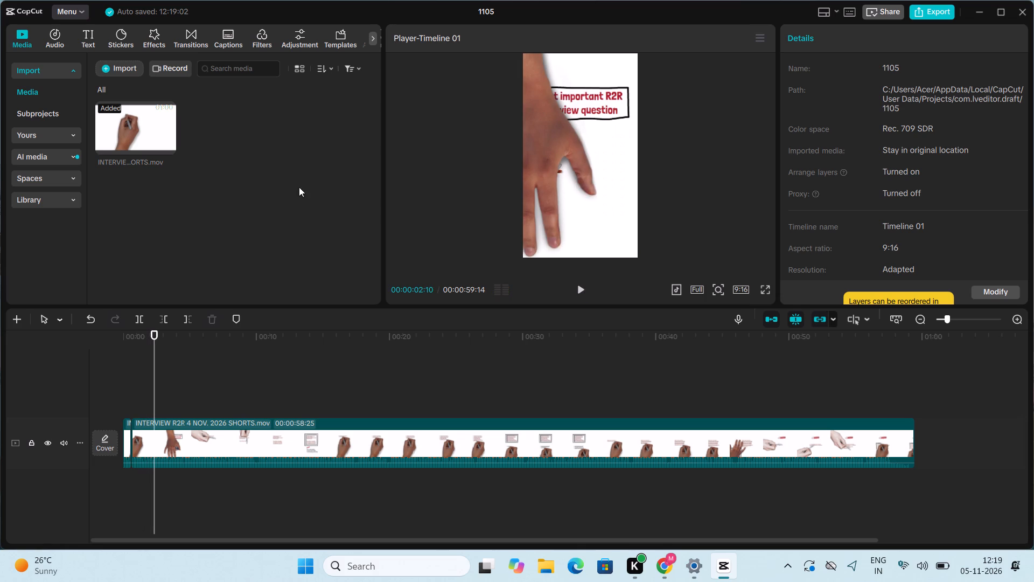
{"action": "left_click", "coordinate": [57, 40]}
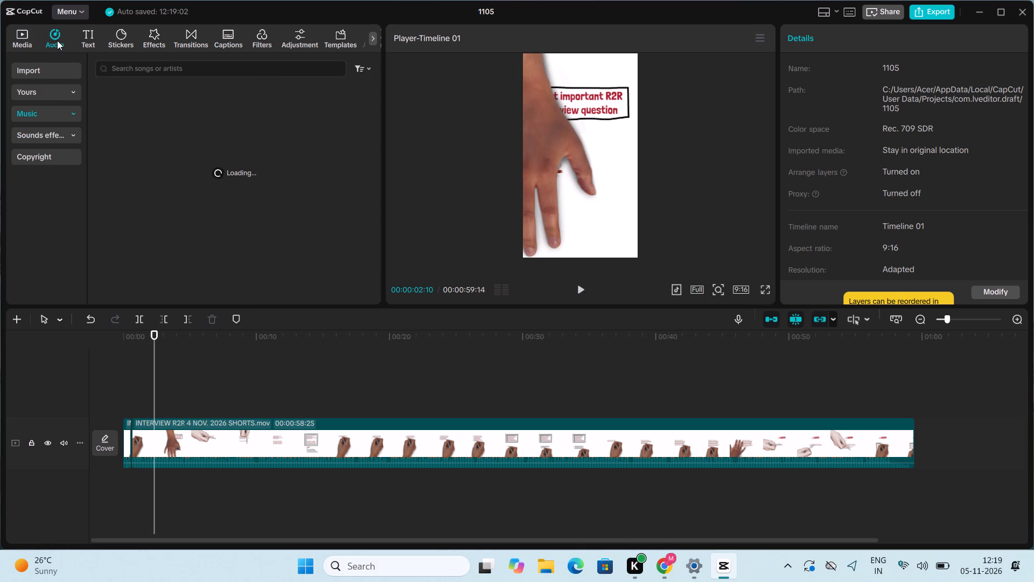
{"action": "left_click", "coordinate": [50, 138]}
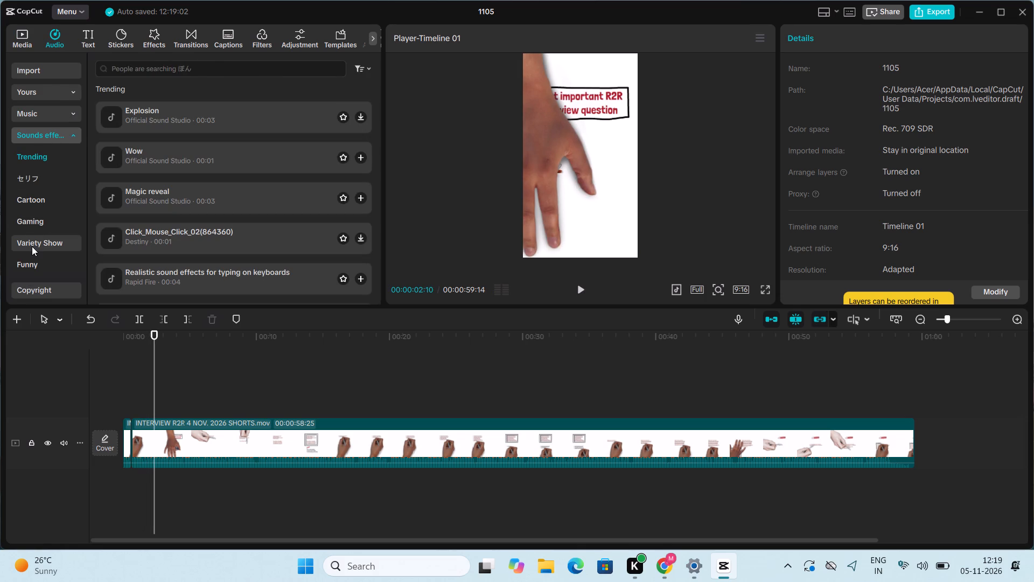
{"action": "scroll", "coordinate": [32, 246], "scroll_direction": "down", "scroll_amount": 3}
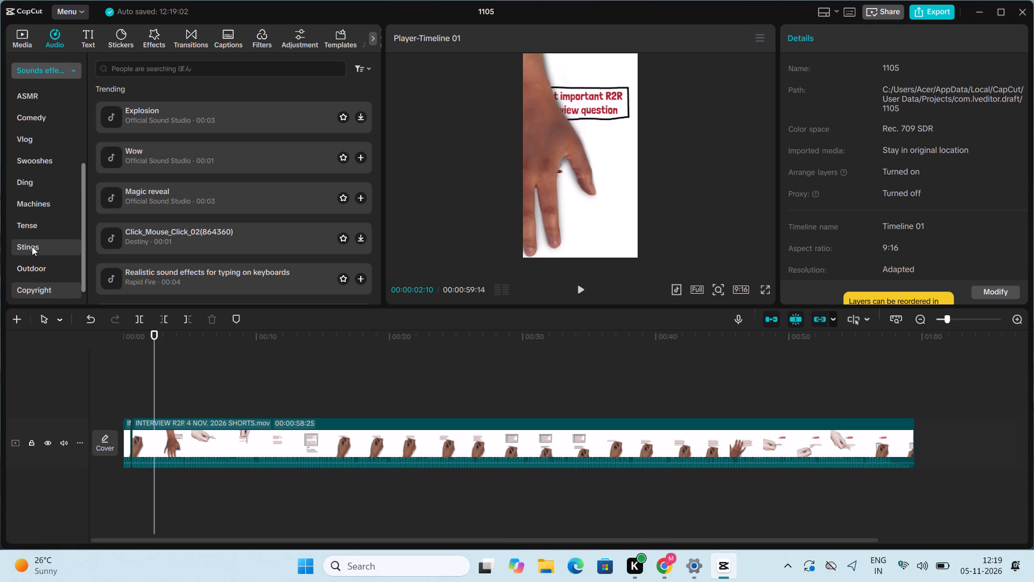
{"action": "scroll", "coordinate": [32, 246], "scroll_direction": "down", "scroll_amount": 2}
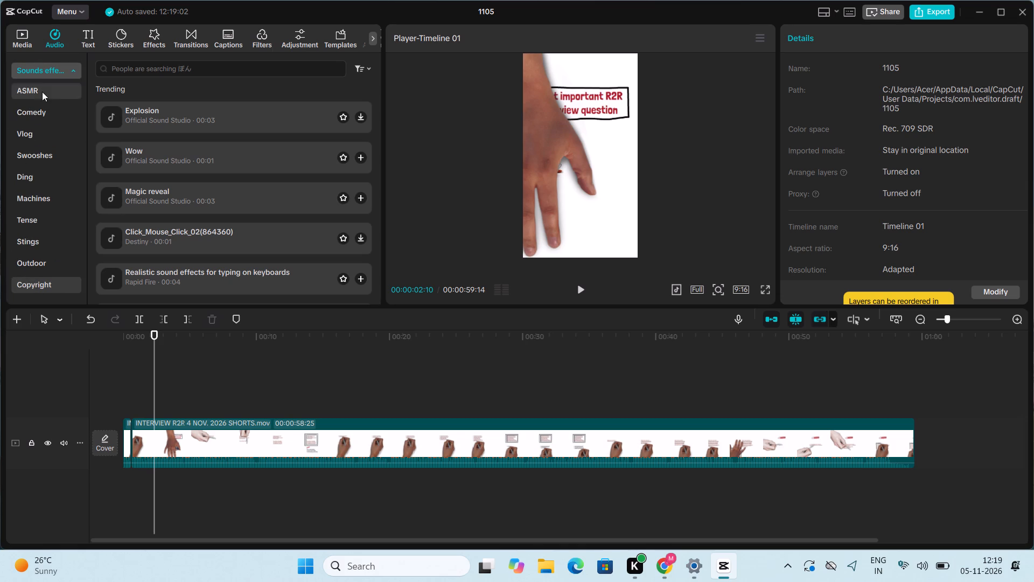
{"action": "left_click", "coordinate": [134, 67]}
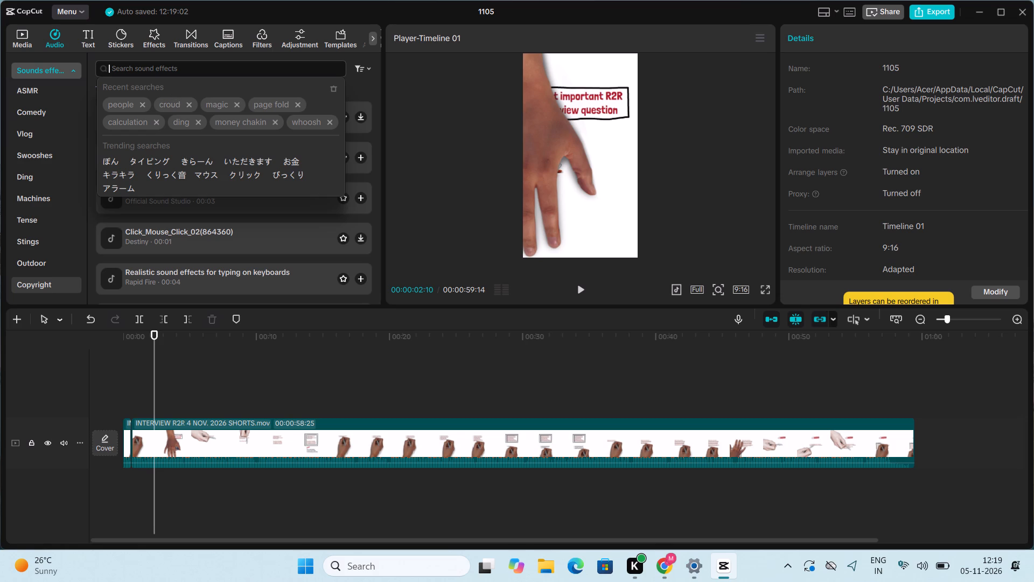
{"action": "key", "text": "p"}
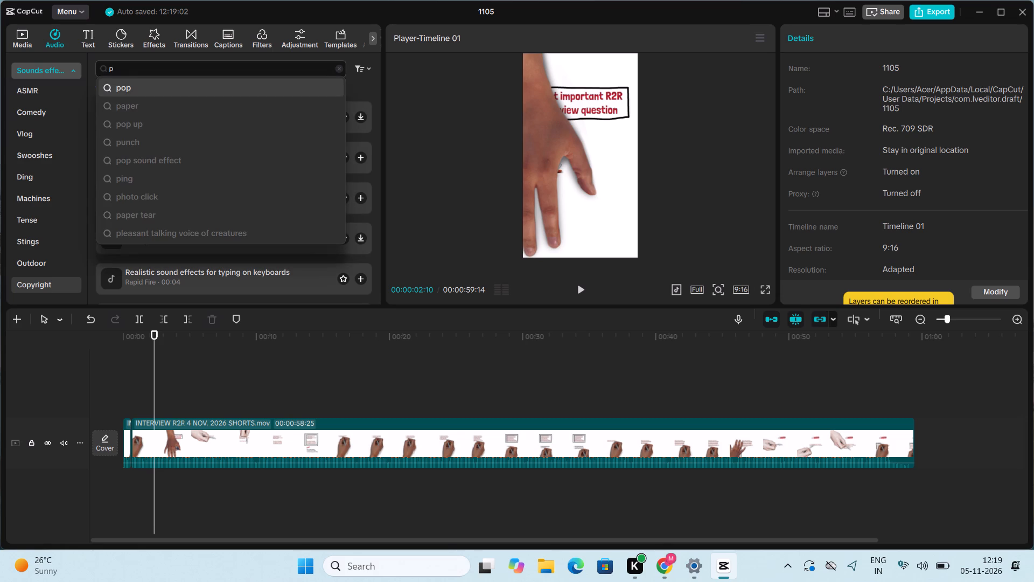
{"action": "left_click", "coordinate": [132, 90]}
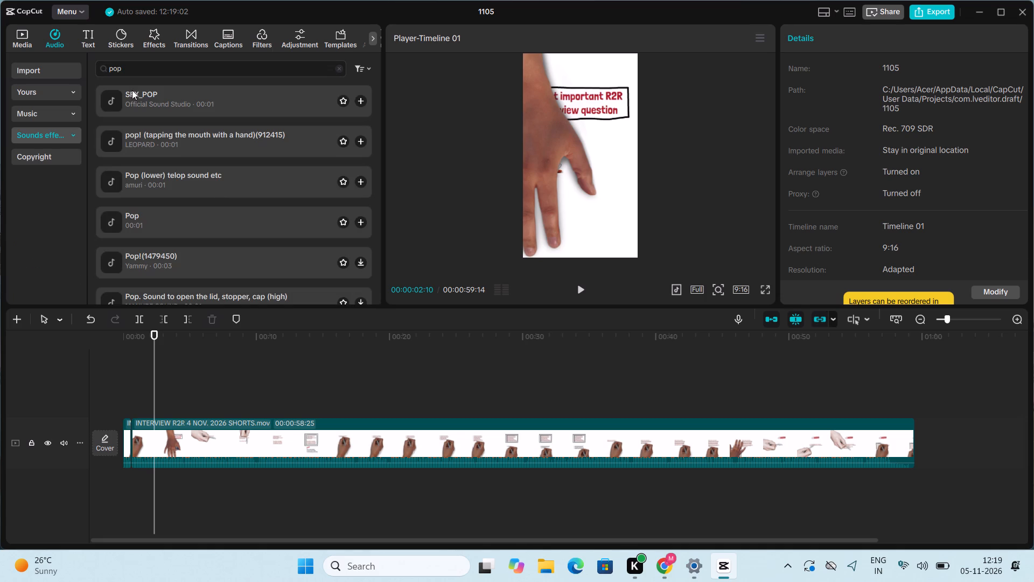
{"action": "left_click", "coordinate": [179, 103]}
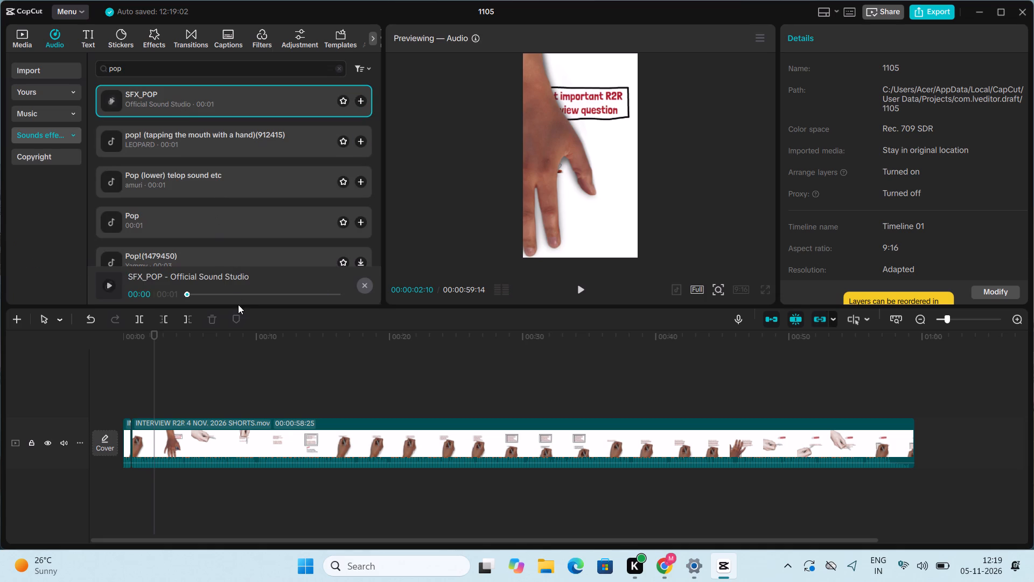
{"action": "left_click", "coordinate": [358, 102]}
Copy the pop sound and paste it at 00:00:10:21, where the hand reappears over the boxed question.
{"action": "key", "text": "ctrl+c"}
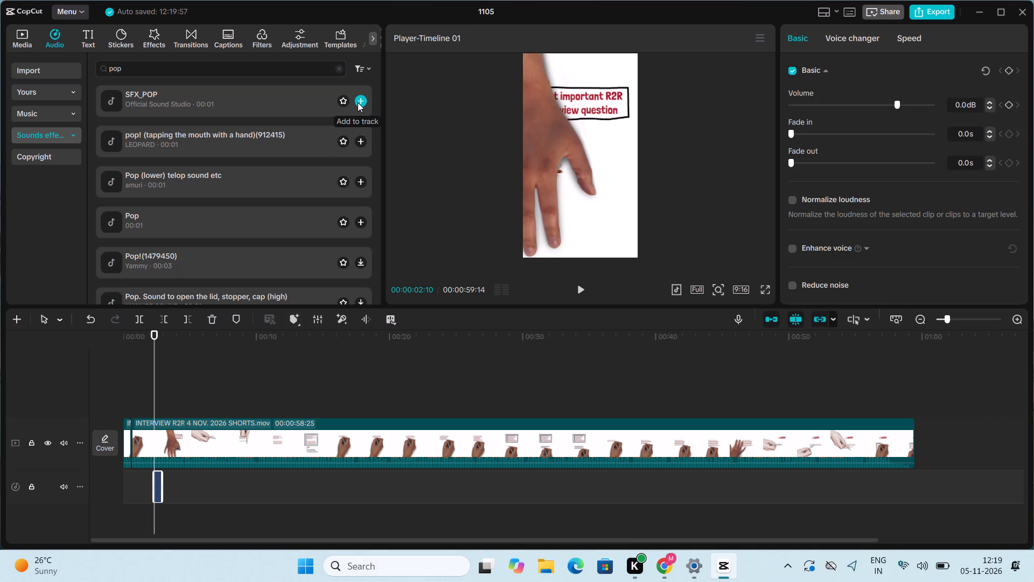
{"action": "left_click", "coordinate": [580, 283]}
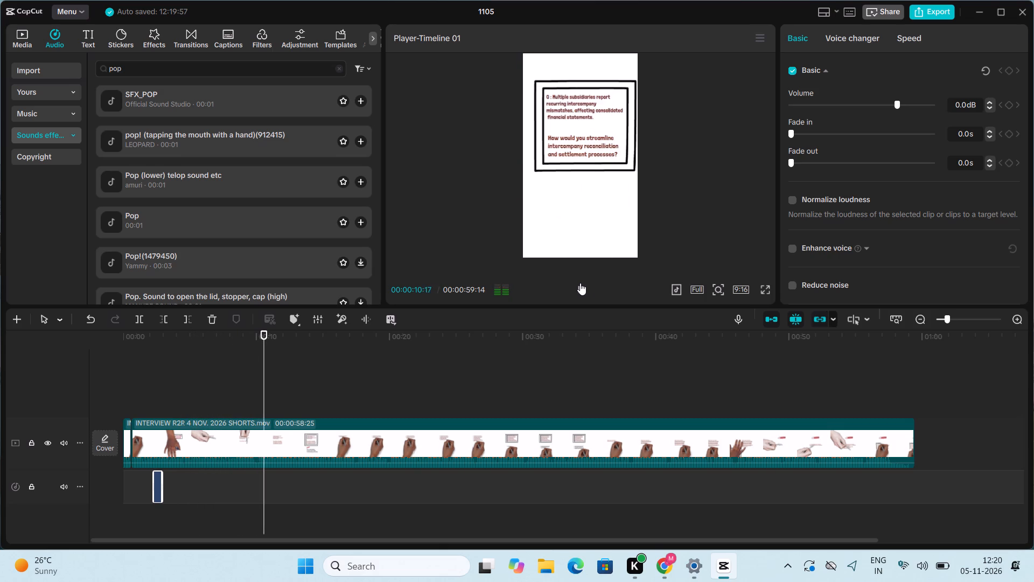
{"action": "left_click", "coordinate": [580, 283]}
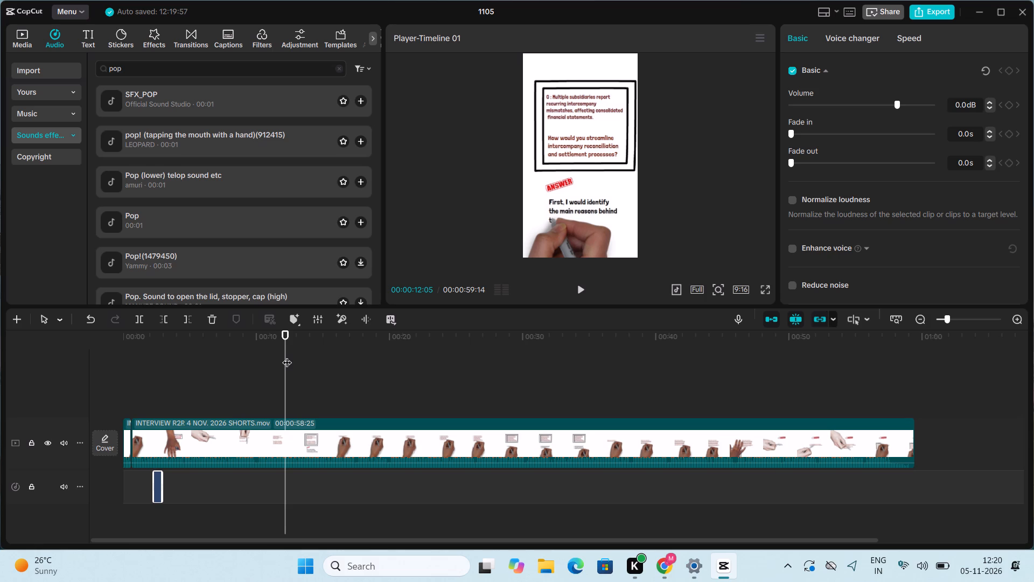
{"action": "left_click_drag", "start_coordinate": [287, 356], "coordinate": [265, 361]}
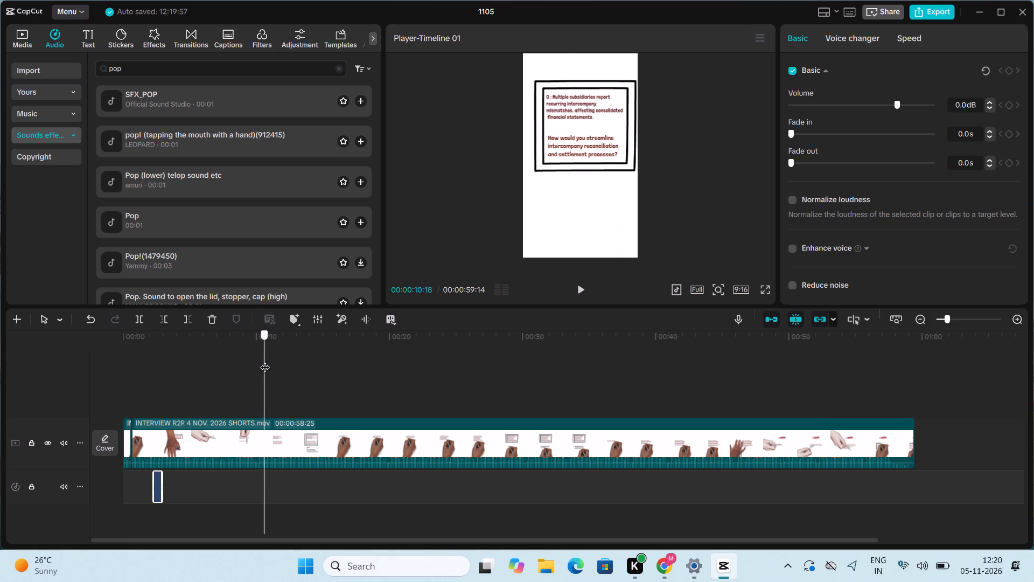
{"action": "left_click_drag", "start_coordinate": [265, 361], "coordinate": [266, 361]}
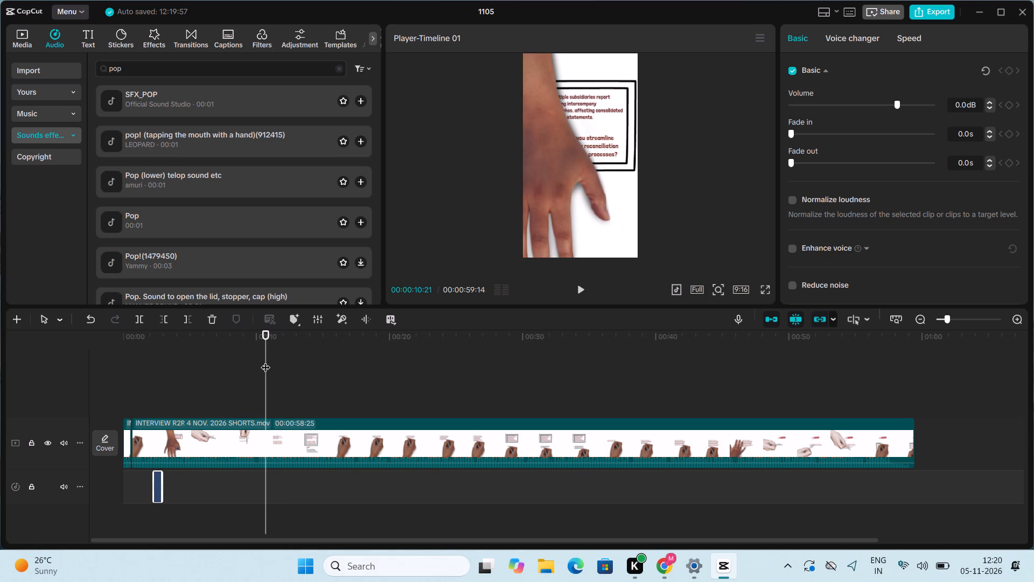
{"action": "key", "text": "ctrl+v"}
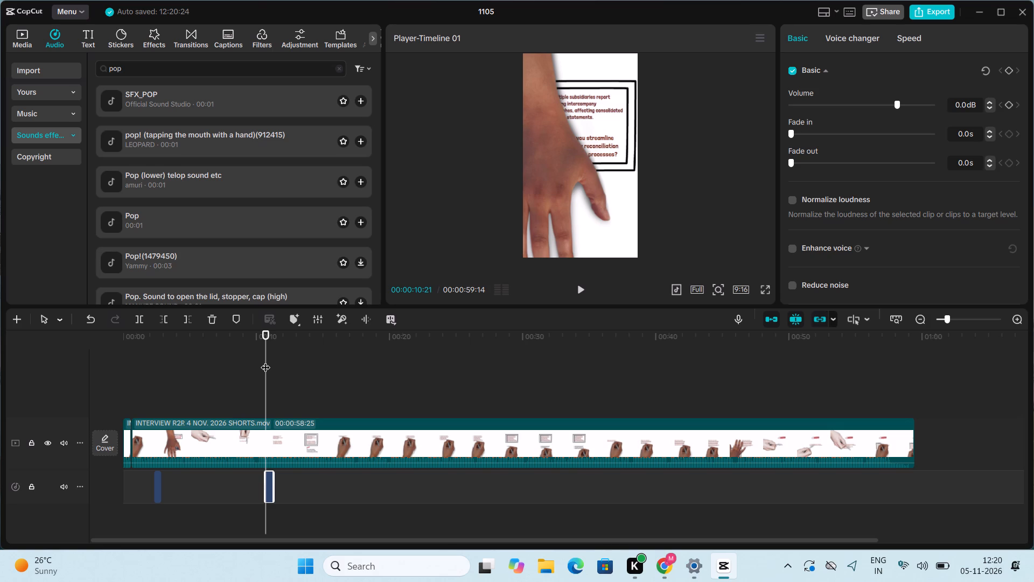
Replay the video from the start and paste the pop sound at 00:00:27:07, where the answer text gets its box.
{"action": "left_click_drag", "start_coordinate": [266, 359], "coordinate": [115, 371]}
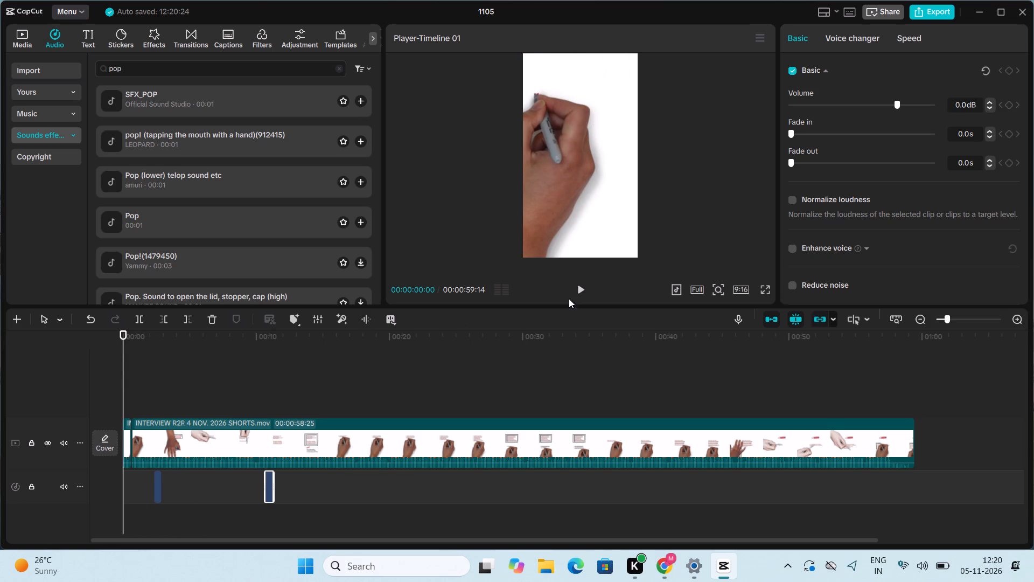
{"action": "left_click", "coordinate": [581, 290]}
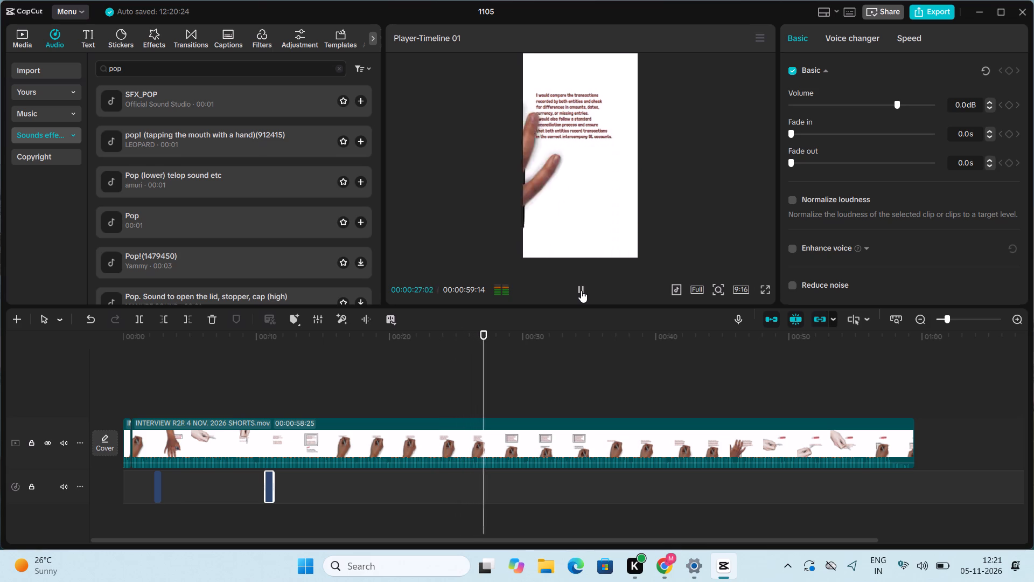
{"action": "left_click", "coordinate": [581, 290]}
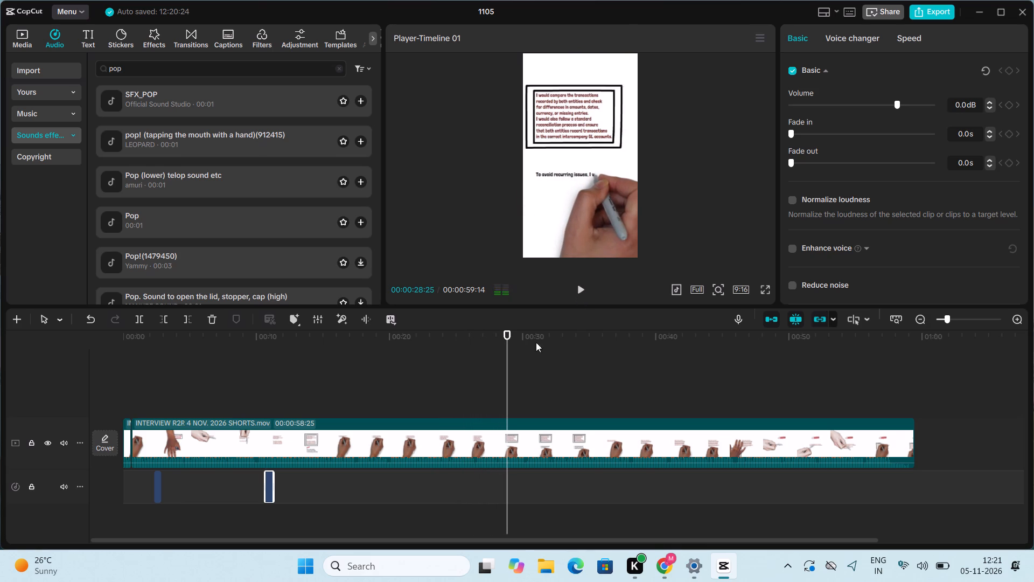
{"action": "left_click_drag", "start_coordinate": [508, 357], "coordinate": [479, 360]}
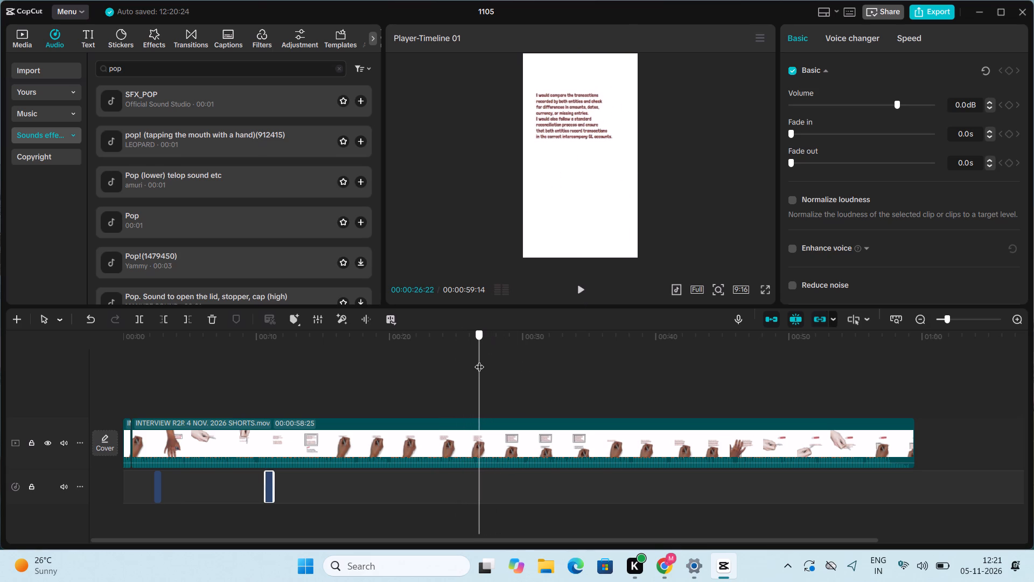
{"action": "left_click_drag", "start_coordinate": [479, 360], "coordinate": [486, 356]}
{"action": "key", "text": "ctrl+v"}
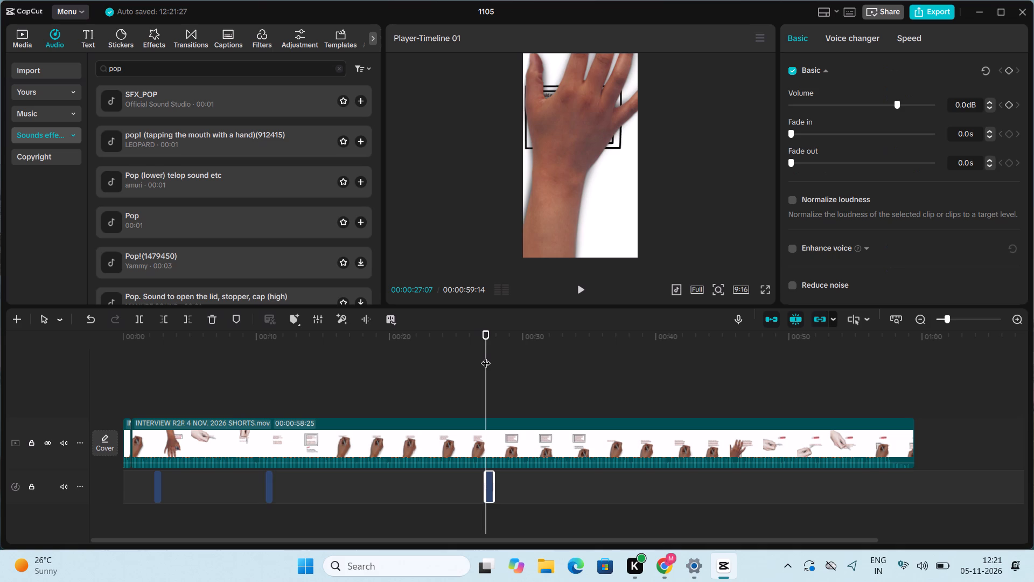
Paste the pop sound at 00:00:44:21, where the hand covers the boxed "Maintain proper communication" text.
{"action": "left_click_drag", "start_coordinate": [486, 356], "coordinate": [563, 369]}
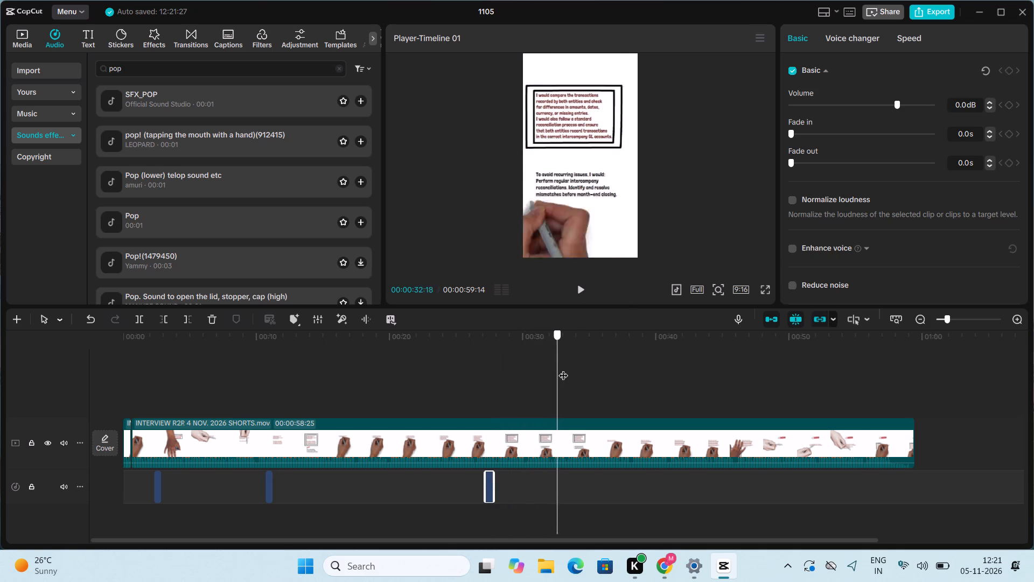
{"action": "left_click_drag", "start_coordinate": [563, 369], "coordinate": [663, 370]}
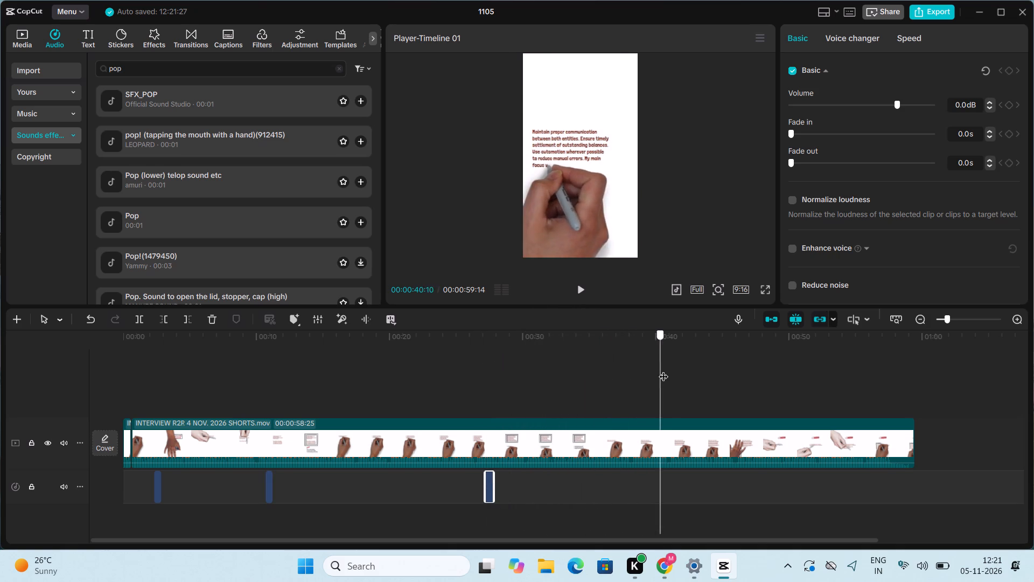
{"action": "left_click_drag", "start_coordinate": [663, 370], "coordinate": [677, 369]}
{"action": "left_click_drag", "start_coordinate": [677, 369], "coordinate": [730, 376]}
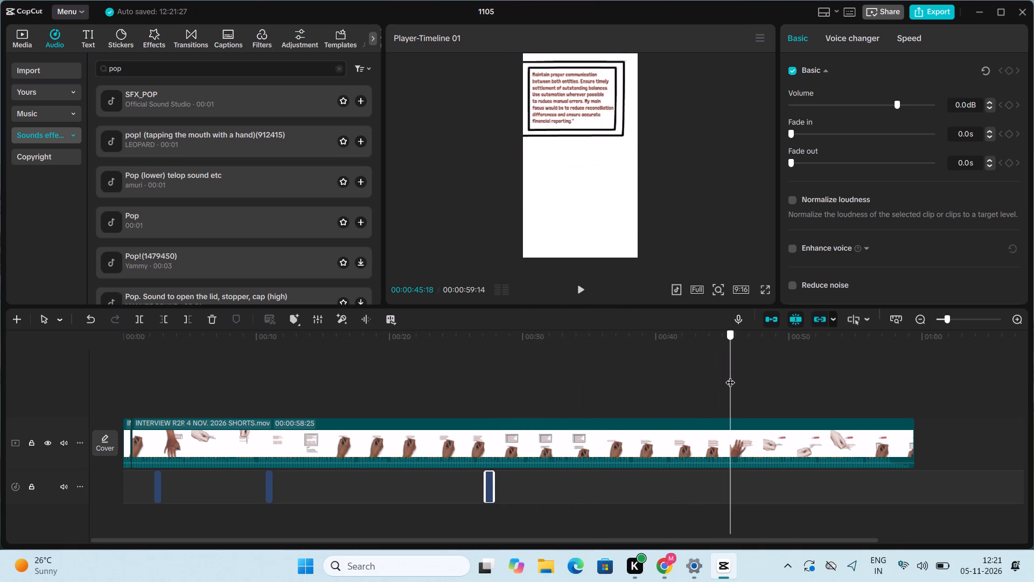
{"action": "left_click_drag", "start_coordinate": [730, 376], "coordinate": [718, 376]}
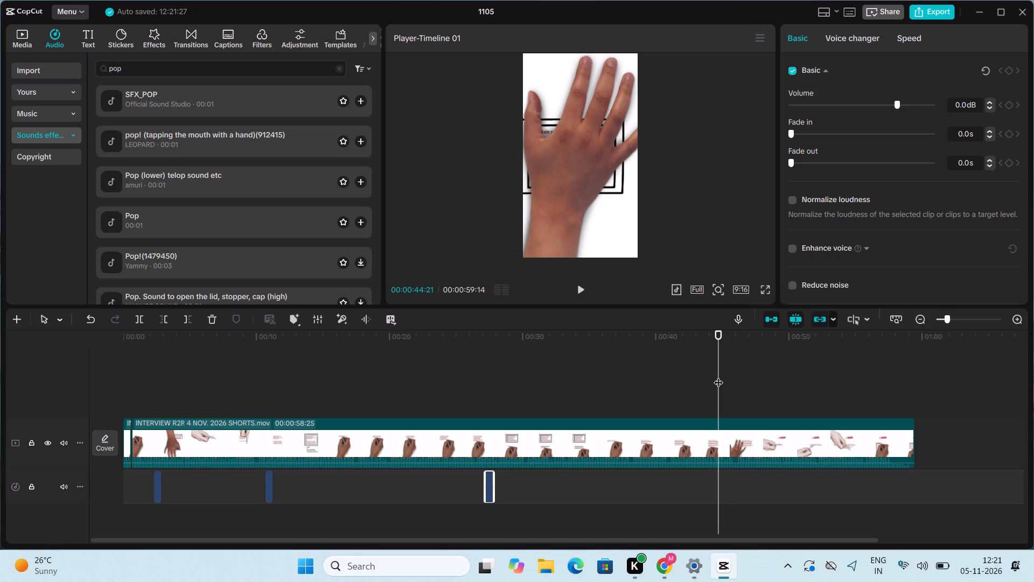
{"action": "key", "text": "ctrl+v"}
Search the sound effects for whoosh and preview swish_whoosh (large)(794558).
{"action": "left_click_drag", "start_coordinate": [718, 376], "coordinate": [738, 377]}
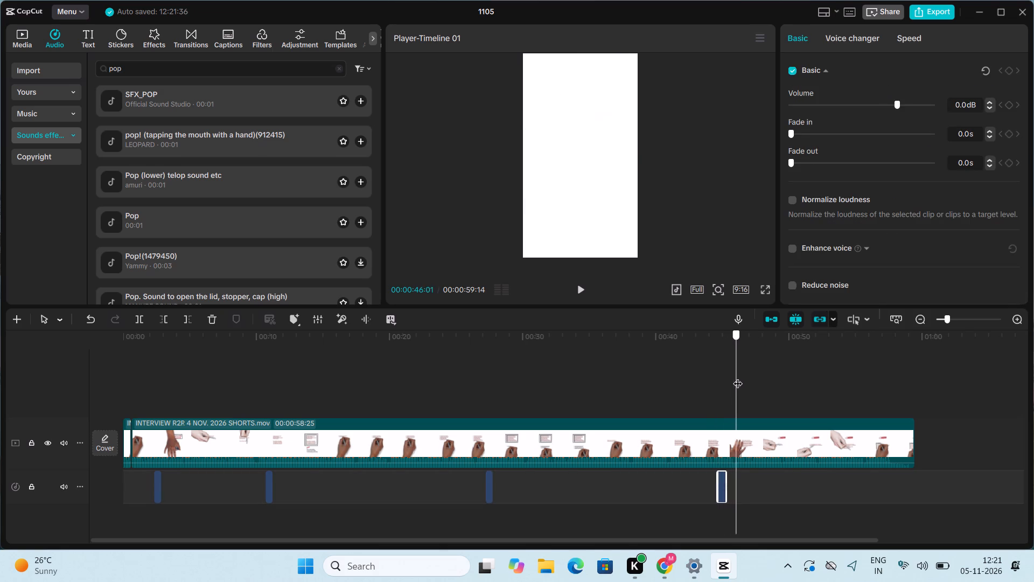
{"action": "left_click_drag", "start_coordinate": [738, 377], "coordinate": [859, 393]}
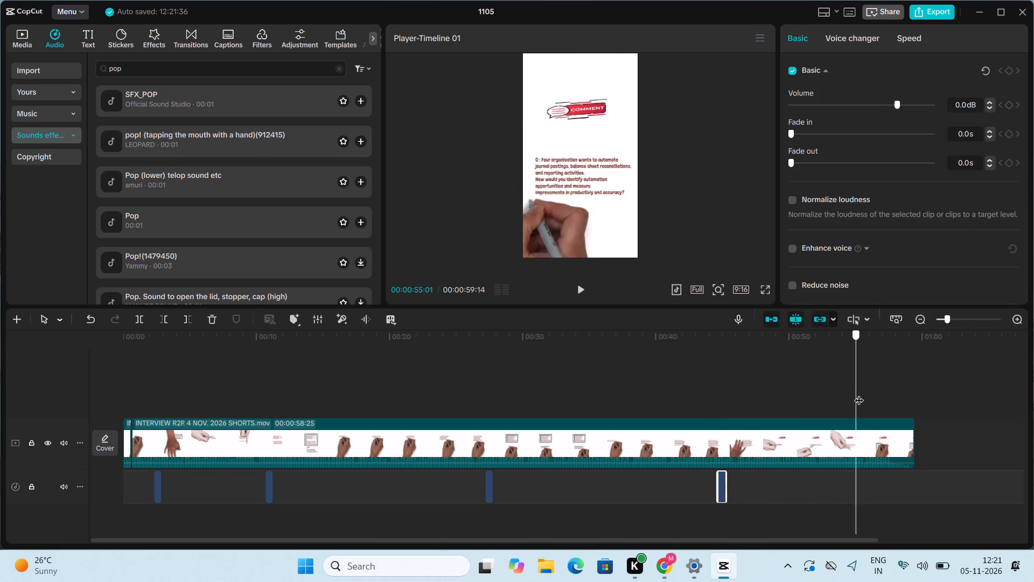
{"action": "left_click_drag", "start_coordinate": [859, 393], "coordinate": [0, 346]}
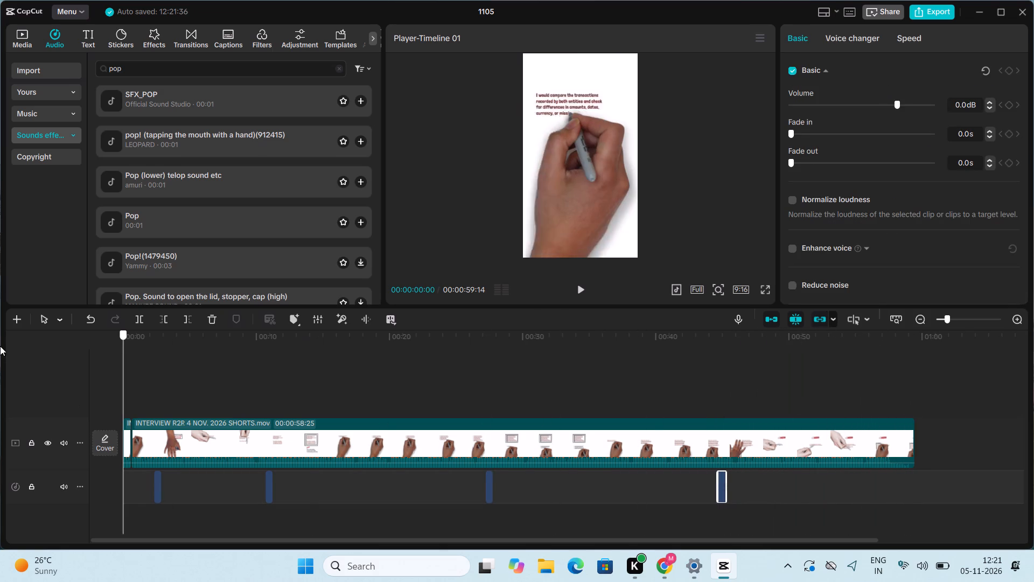
{"action": "left_click_drag", "start_coordinate": [0, 346], "coordinate": [0, 355]}
{"action": "left_click", "coordinate": [141, 71]}
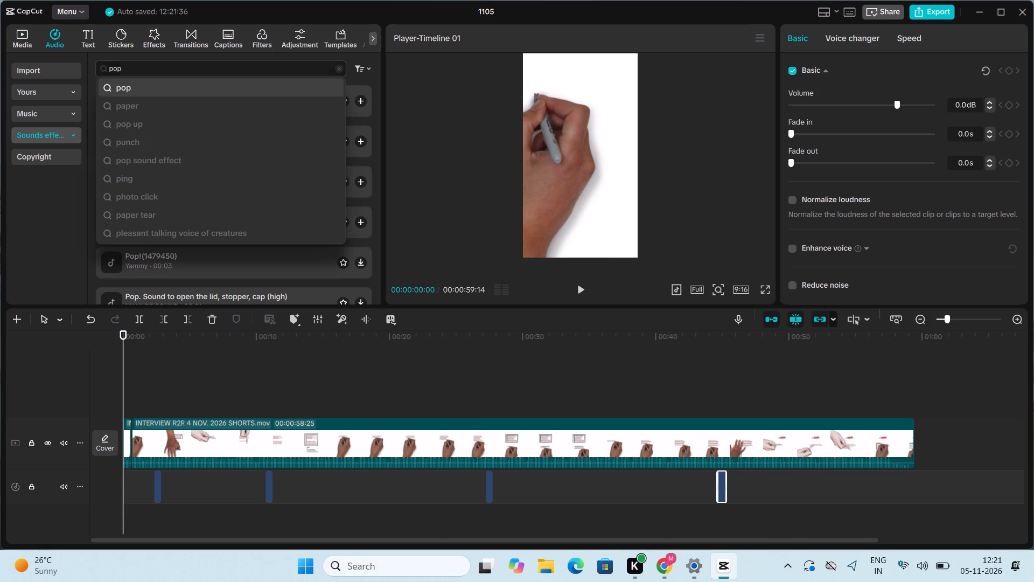
{"action": "key", "text": "BackSpace"}
{"action": "key", "text": "BackSpace"}
{"action": "key", "text": "BackSpace"}
{"action": "key", "text": "BackSpace"}
{"action": "key", "text": "BackSpace"}
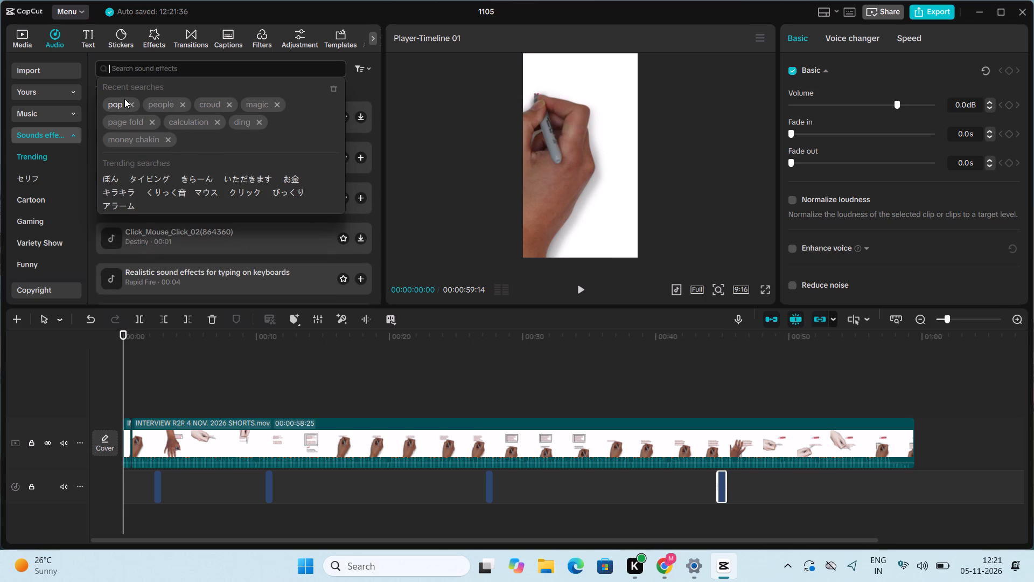
{"action": "key", "text": "w"}
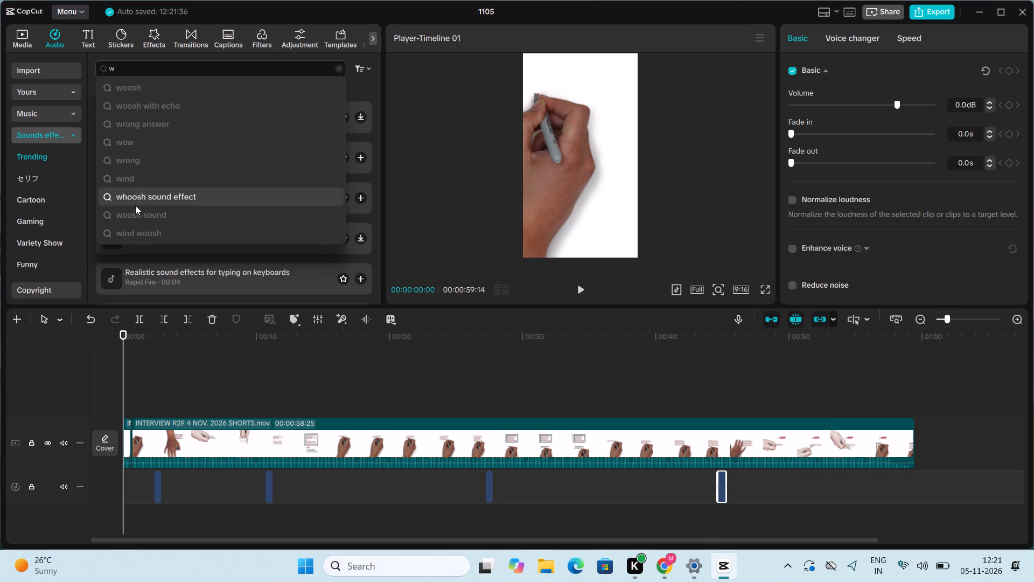
{"action": "type", "text": "hood"}
{"action": "key", "text": "BackSpace"}
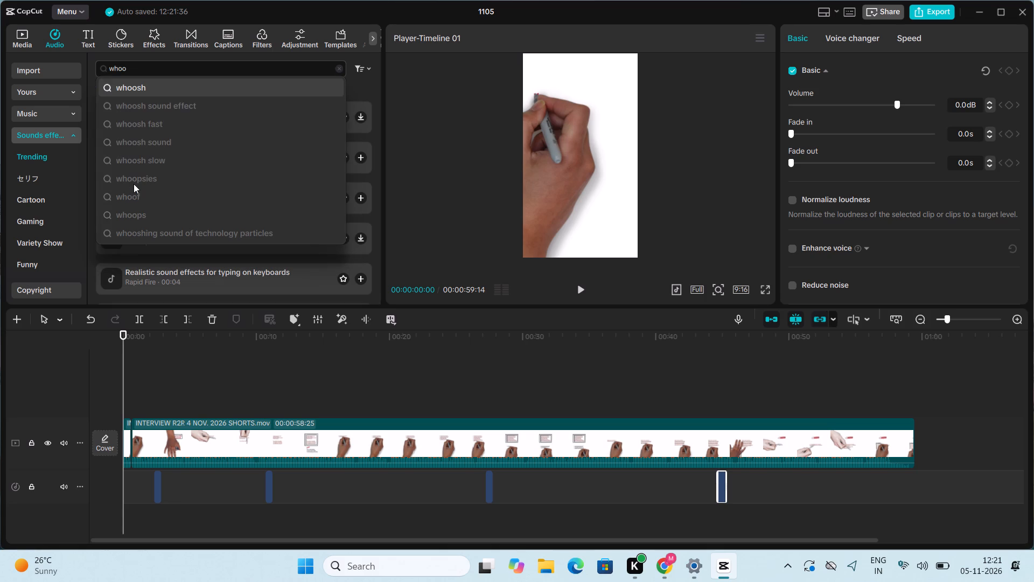
{"action": "left_click", "coordinate": [138, 86]}
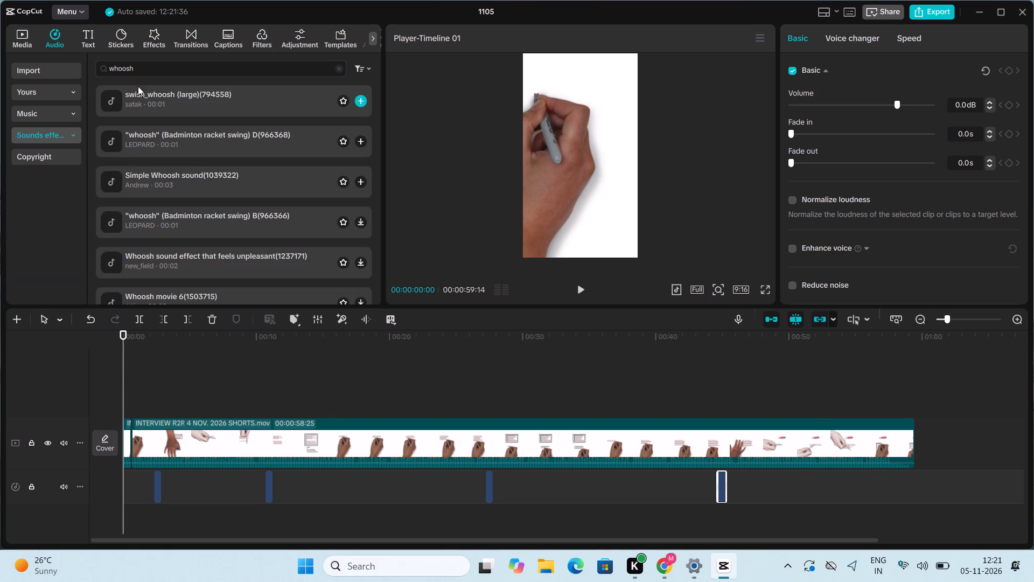
{"action": "left_click", "coordinate": [186, 99]}
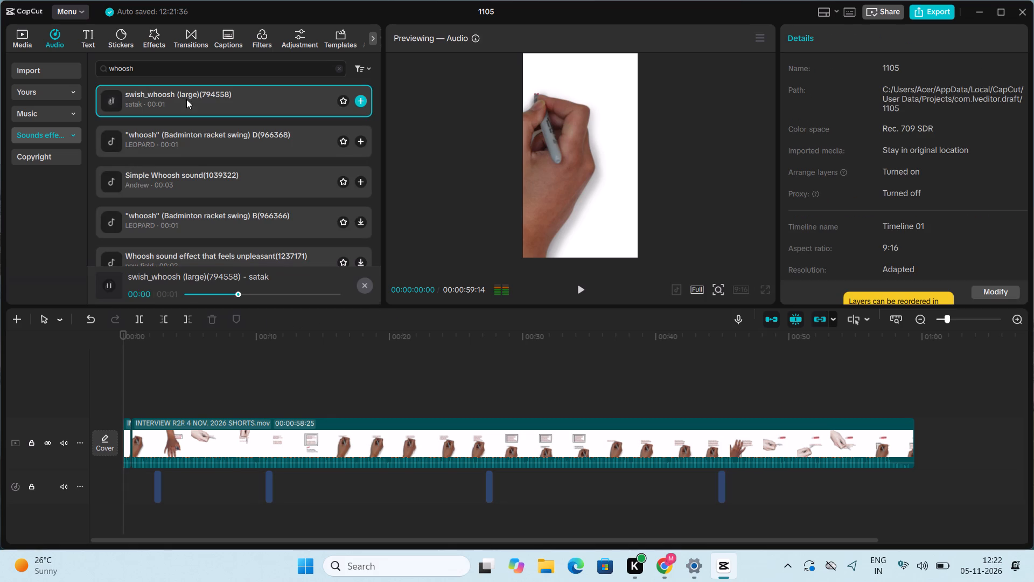
Add swish_whoosh (large)(794558) at 00:00:04:05, where the hand begins brushing in the first question.
{"action": "left_click", "coordinate": [123, 350]}
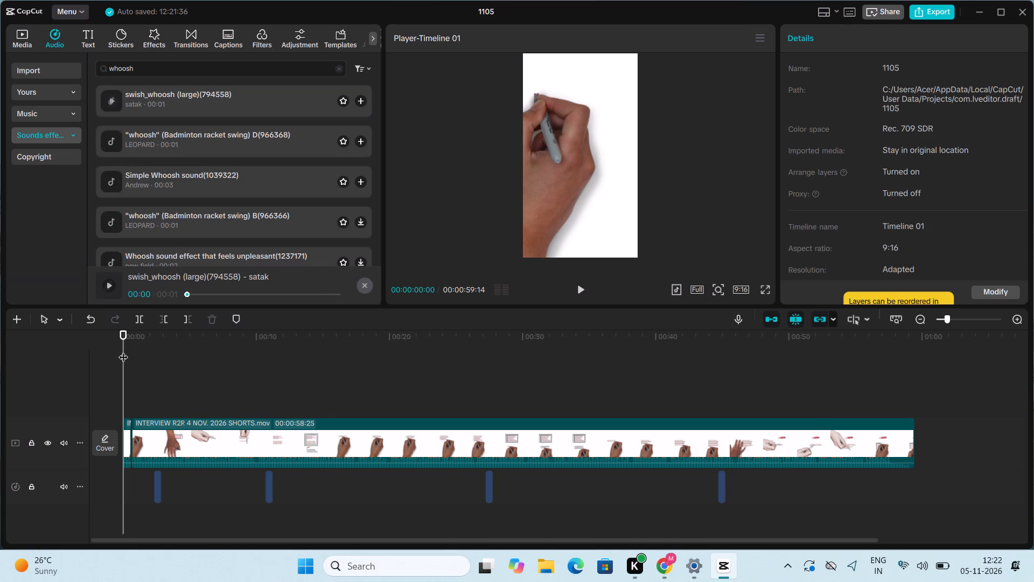
{"action": "left_click_drag", "start_coordinate": [123, 350], "coordinate": [185, 377]}
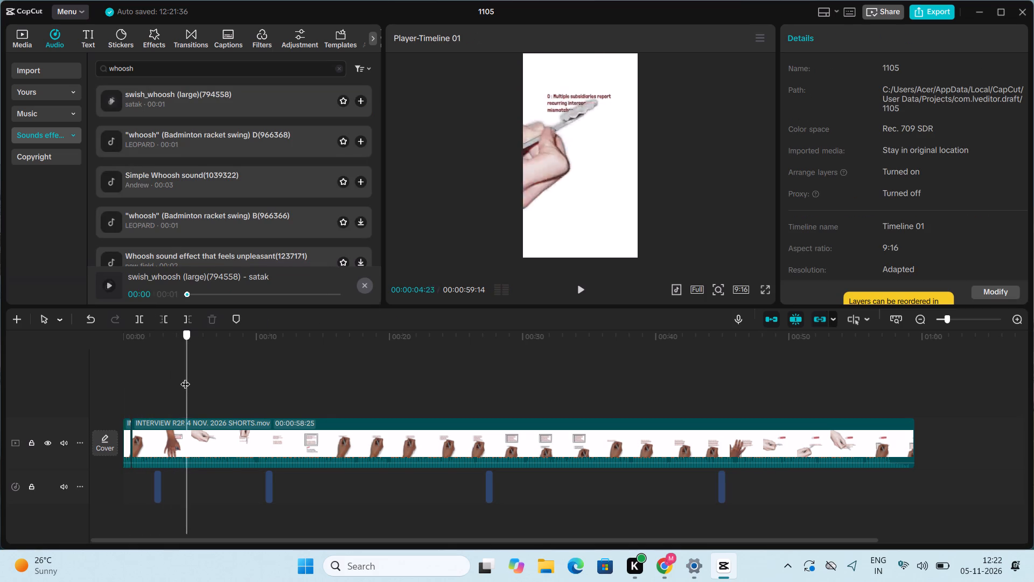
{"action": "left_click_drag", "start_coordinate": [185, 377], "coordinate": [176, 373]}
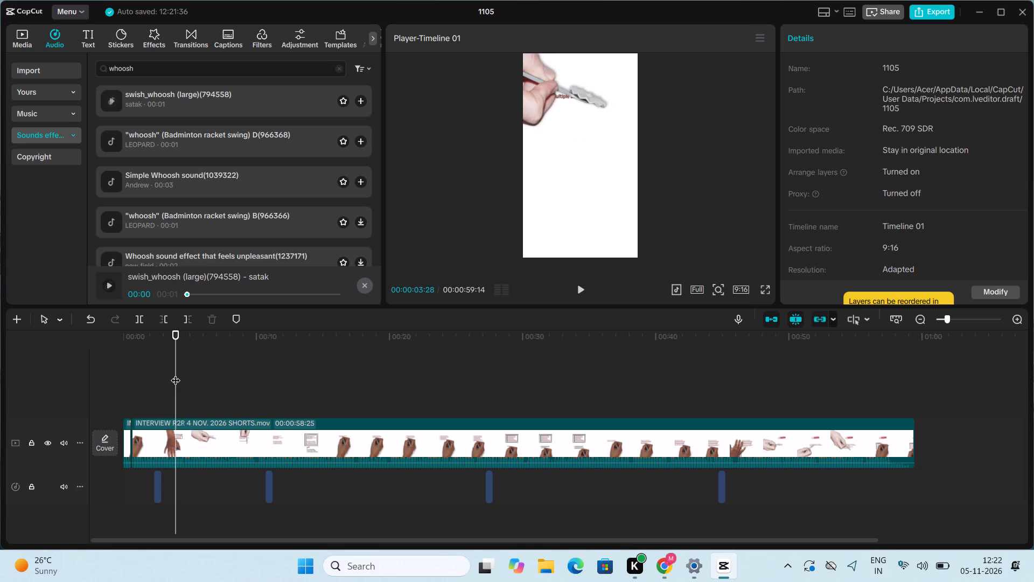
{"action": "left_click", "coordinate": [176, 373]}
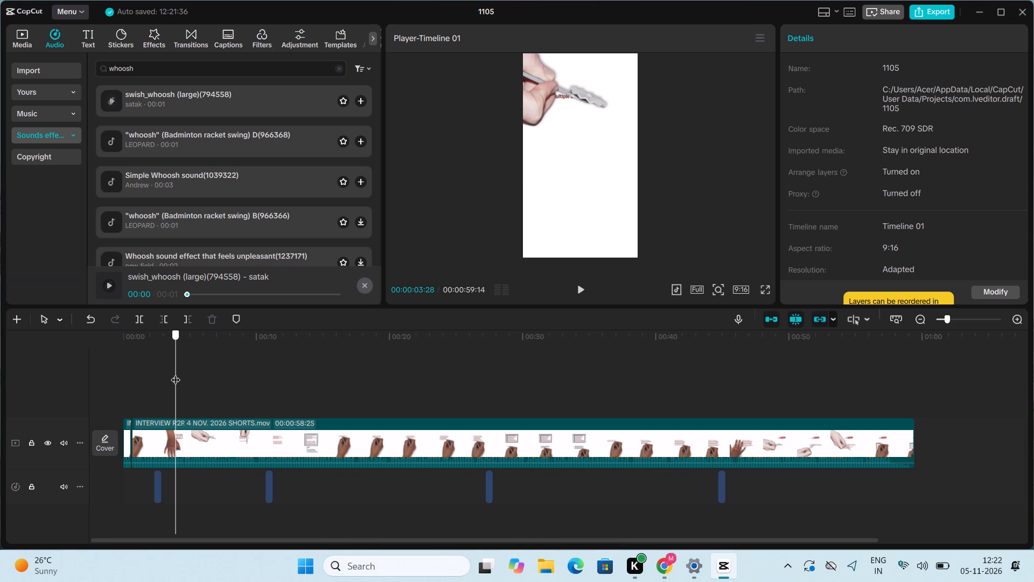
{"action": "left_click", "coordinate": [176, 373]}
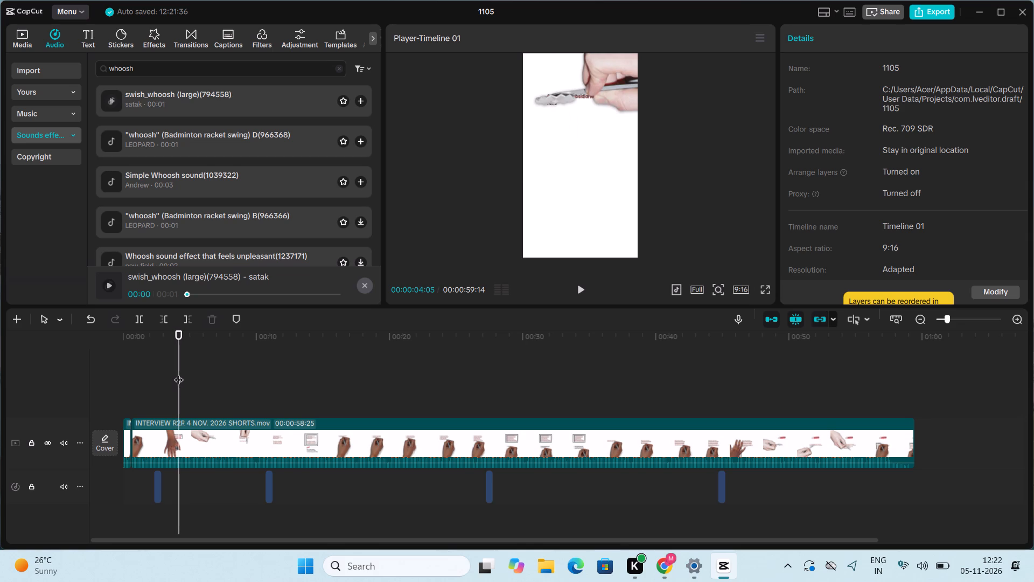
{"action": "left_click", "coordinate": [361, 101]}
Copy the whoosh sound and paste it at 00:00:06:02, where the hand brushes in the "How would" line.
{"action": "key", "text": "ctrl+c"}
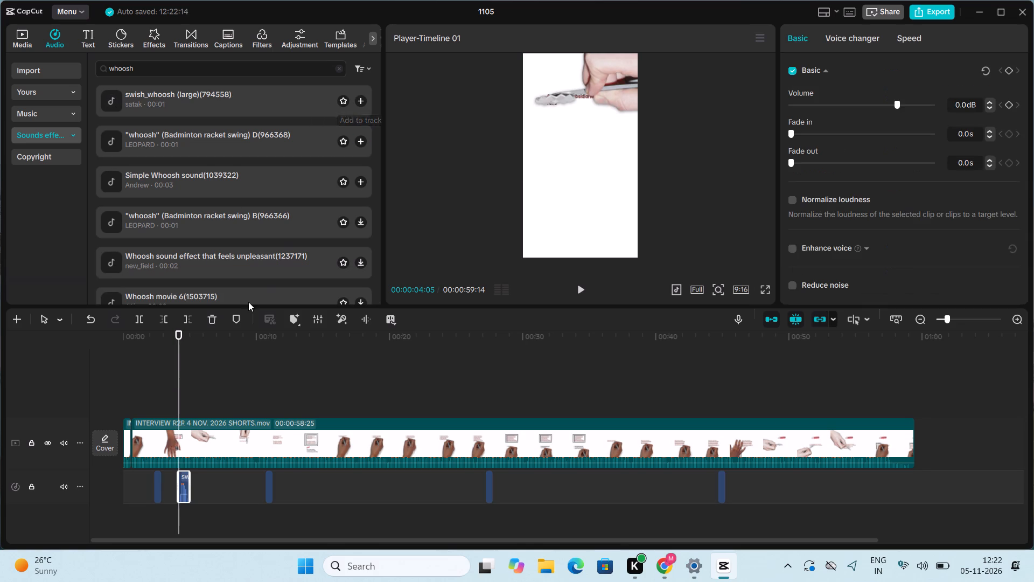
{"action": "left_click_drag", "start_coordinate": [180, 358], "coordinate": [223, 369]}
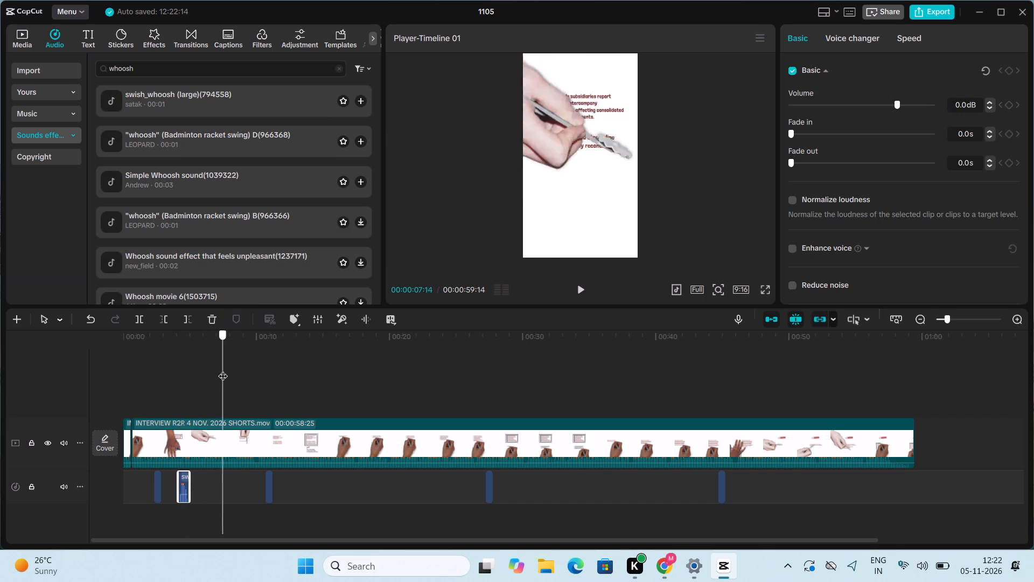
{"action": "left_click_drag", "start_coordinate": [223, 369], "coordinate": [195, 377]}
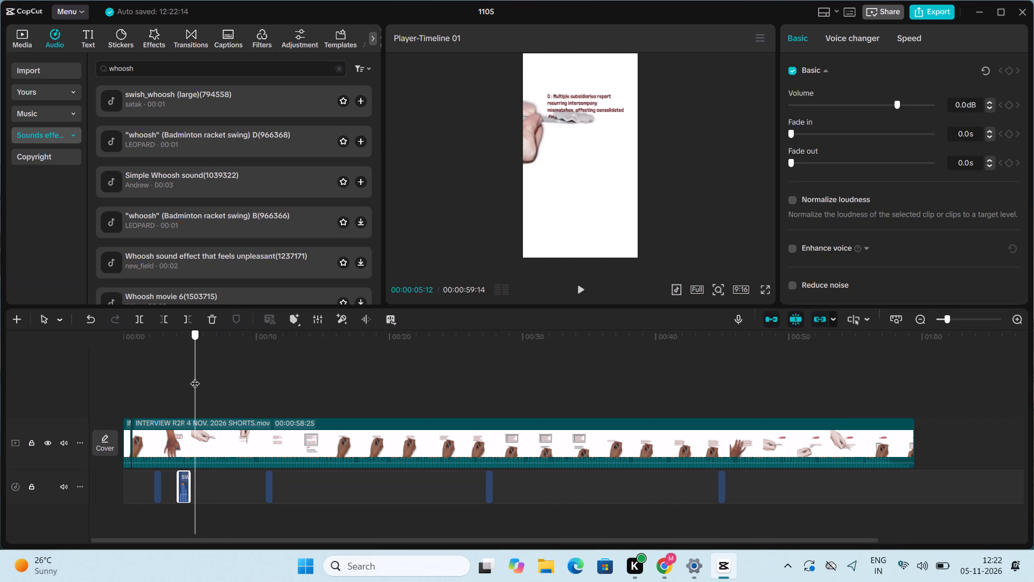
{"action": "left_click_drag", "start_coordinate": [195, 377], "coordinate": [204, 371]}
{"action": "key", "text": "ctrl+v"}
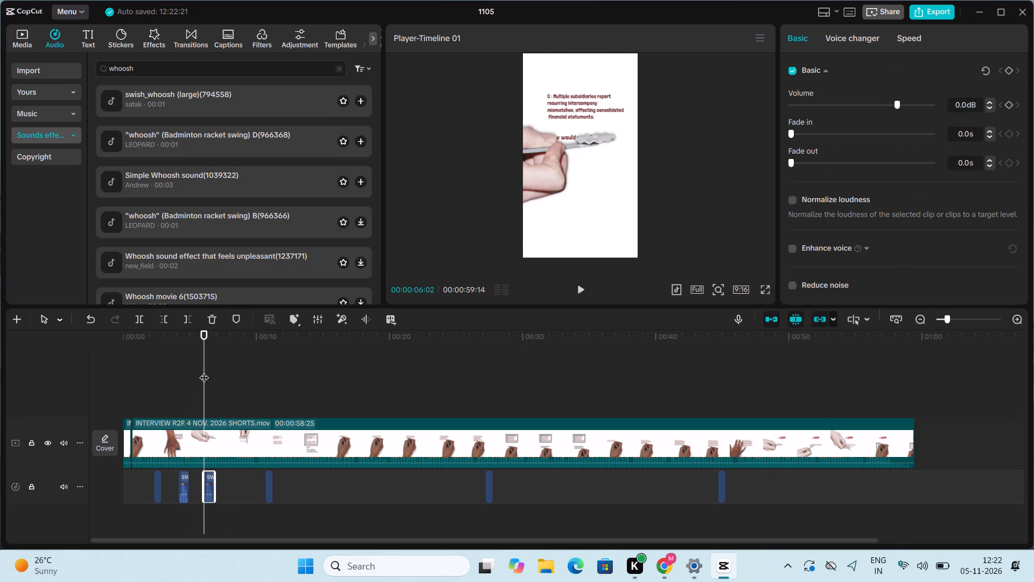
Paste the whoosh sound at 00:00:47:22, where the brush first appears below the red COMMENT graphic.
{"action": "left_click_drag", "start_coordinate": [204, 371], "coordinate": [306, 380]}
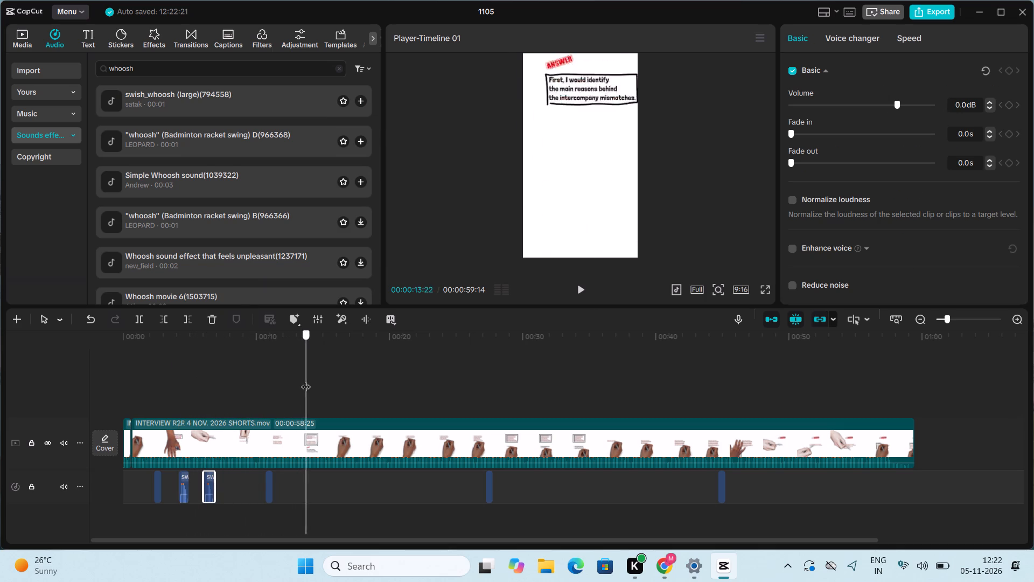
{"action": "left_click_drag", "start_coordinate": [306, 380], "coordinate": [428, 365]}
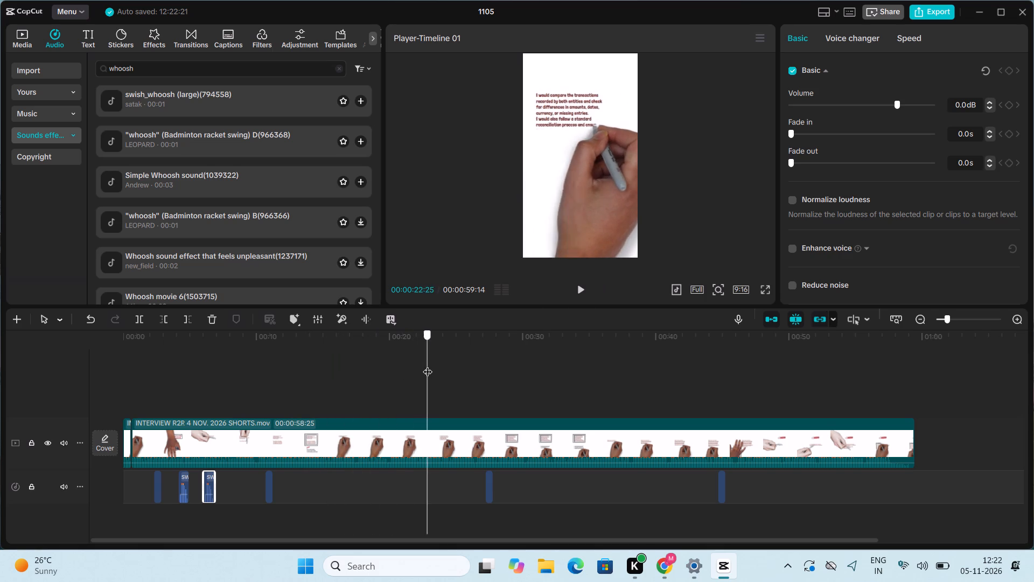
{"action": "left_click_drag", "start_coordinate": [428, 365], "coordinate": [428, 364]}
{"action": "left_click_drag", "start_coordinate": [428, 364], "coordinate": [537, 350]}
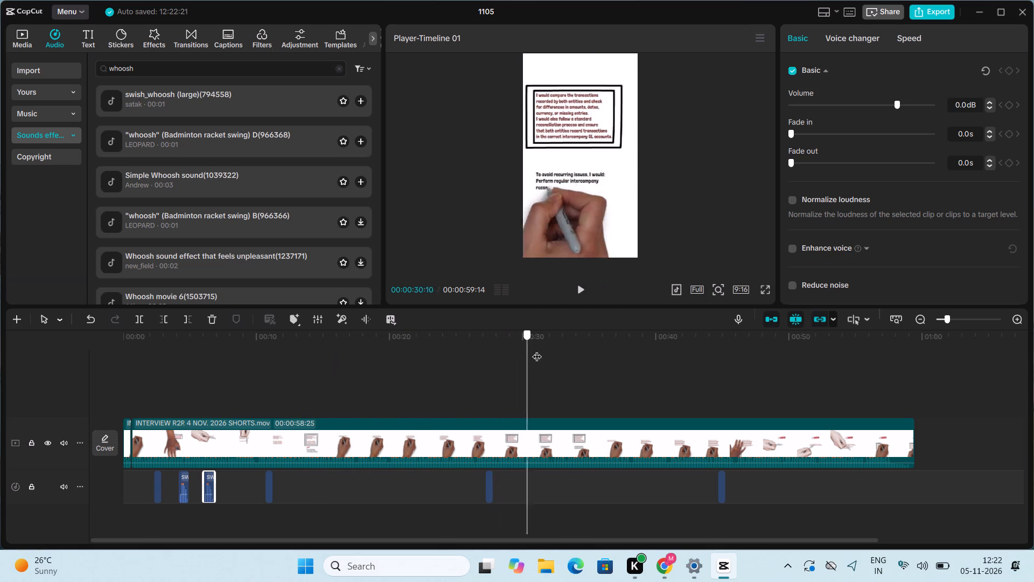
{"action": "left_click_drag", "start_coordinate": [537, 350], "coordinate": [583, 344]}
{"action": "left_click_drag", "start_coordinate": [583, 344], "coordinate": [667, 342]}
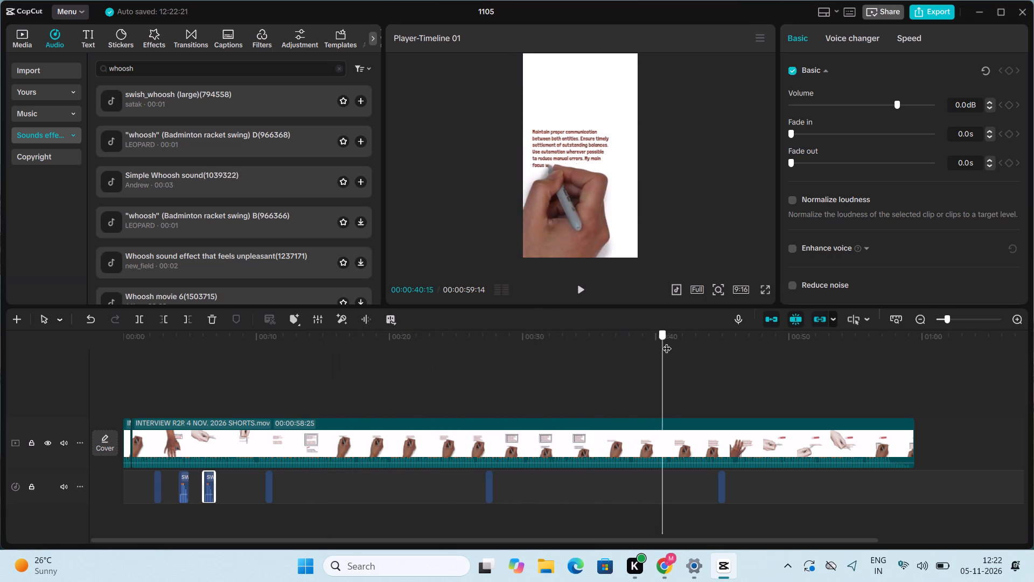
{"action": "left_click_drag", "start_coordinate": [667, 342], "coordinate": [703, 331]}
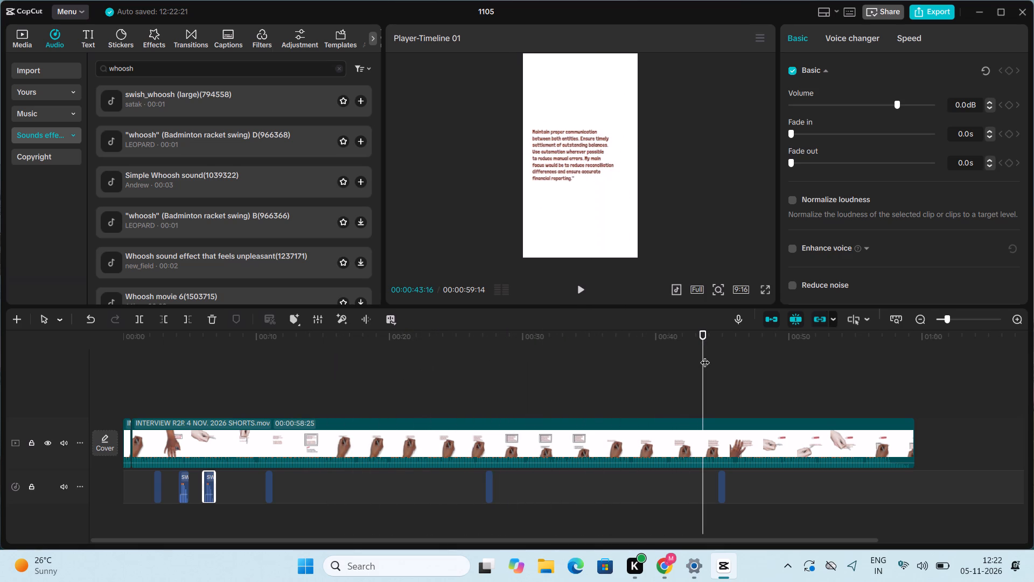
{"action": "left_click_drag", "start_coordinate": [705, 356], "coordinate": [758, 359]}
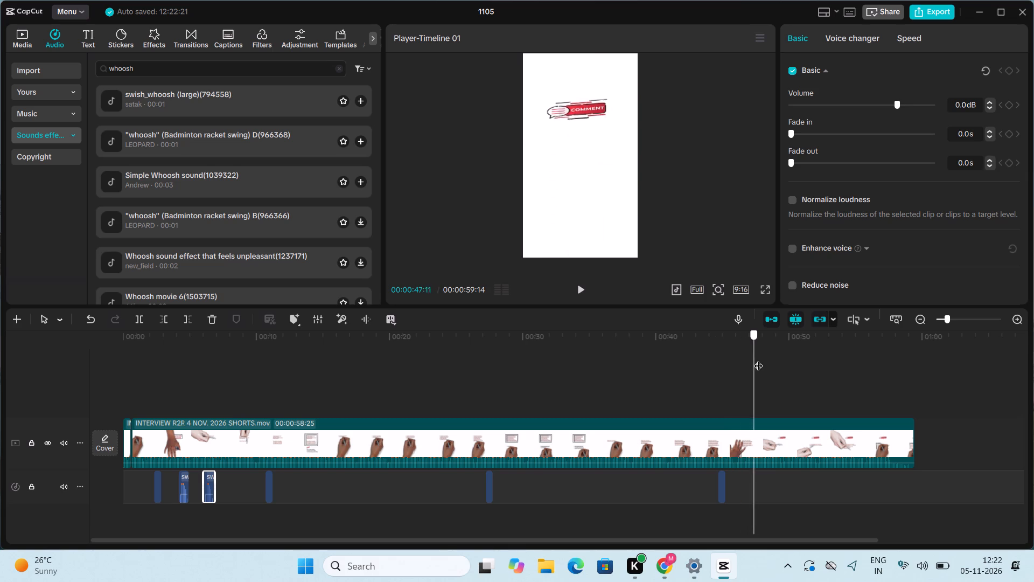
{"action": "left_click_drag", "start_coordinate": [758, 359], "coordinate": [758, 365]}
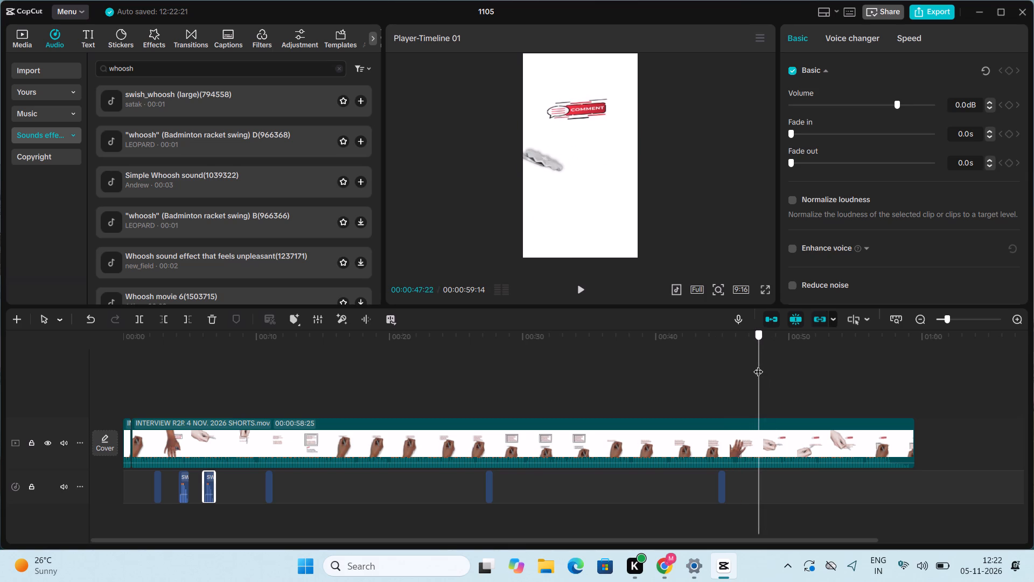
{"action": "left_click_drag", "start_coordinate": [758, 365], "coordinate": [758, 364]}
{"action": "key", "text": "ctrl+v"}
Paste the whoosh sound at 00:00:48:15 and 00:00:49:09, along the brush strokes revealing the closing question's first lines.
{"action": "left_click_drag", "start_coordinate": [758, 364], "coordinate": [774, 363]}
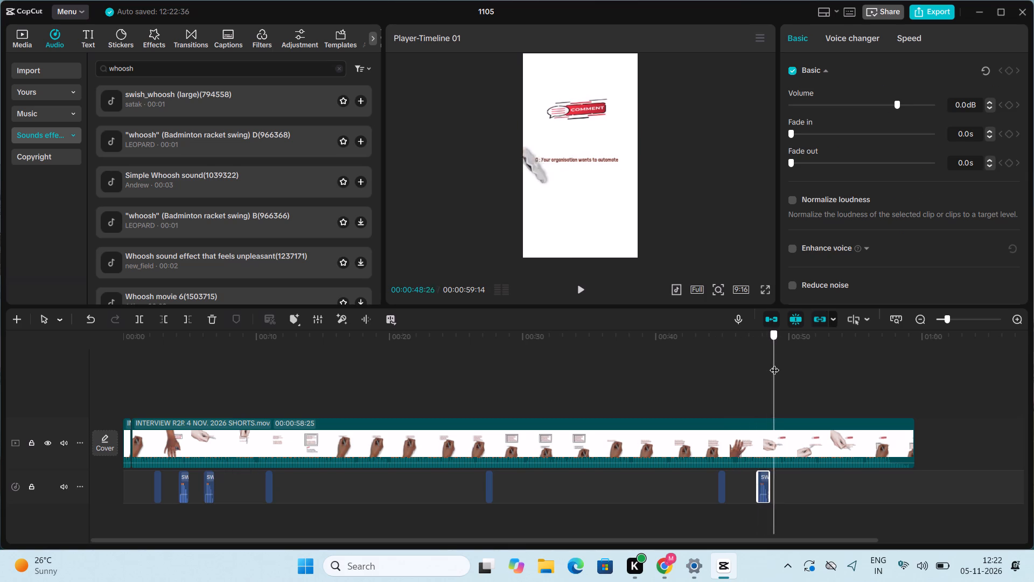
{"action": "left_click_drag", "start_coordinate": [774, 363], "coordinate": [775, 363]}
{"action": "left_click_drag", "start_coordinate": [775, 363], "coordinate": [770, 364]}
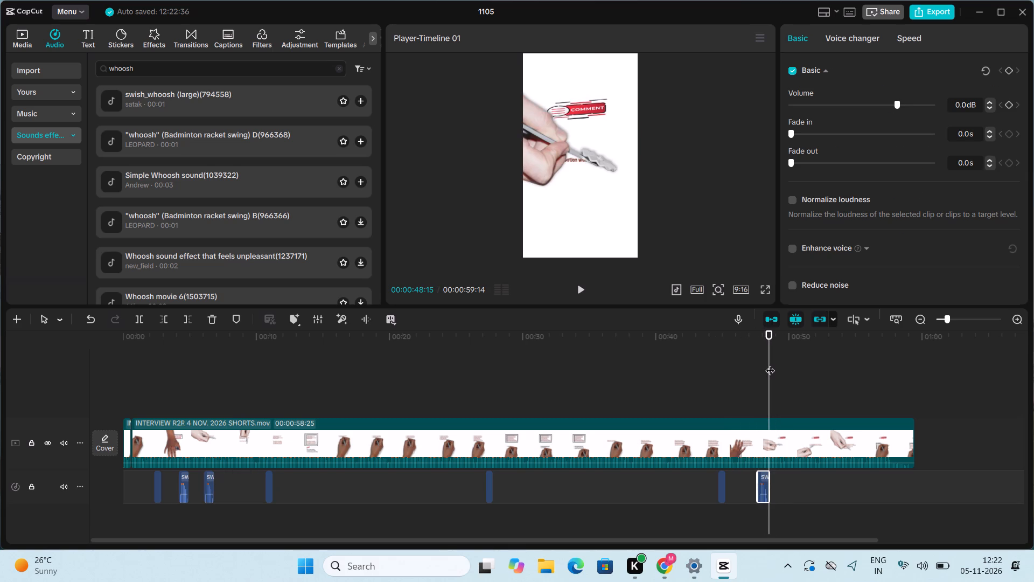
{"action": "key", "text": "ctrl+v"}
{"action": "left_click_drag", "start_coordinate": [770, 364], "coordinate": [781, 366]}
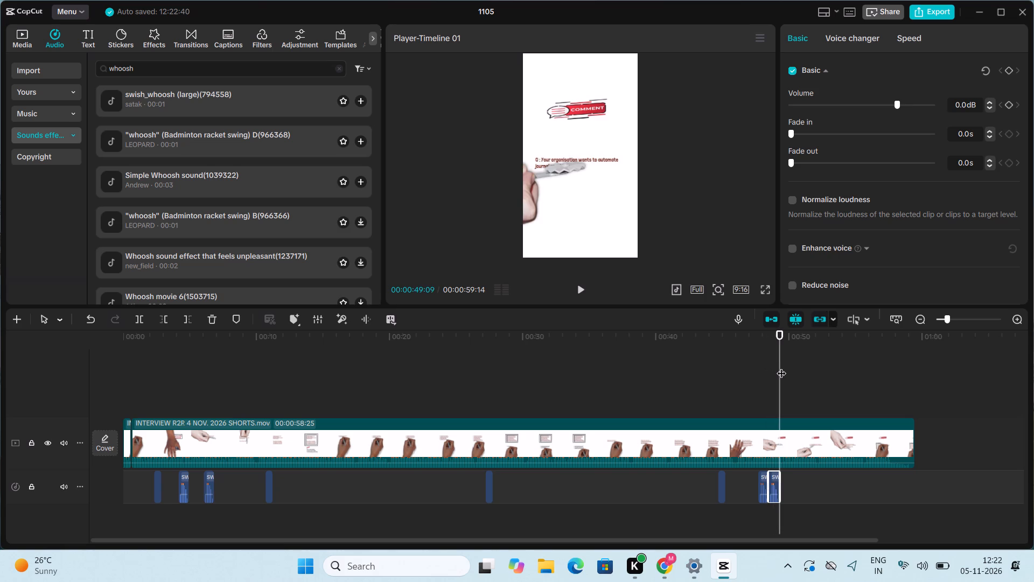
{"action": "key", "text": "ctrl+v"}
Paste the whoosh sound at 00:00:51:10 and 00:00:52:04, where the brush reveals the closing question's "How would you identify" line.
{"action": "left_click_drag", "start_coordinate": [781, 366], "coordinate": [814, 373]}
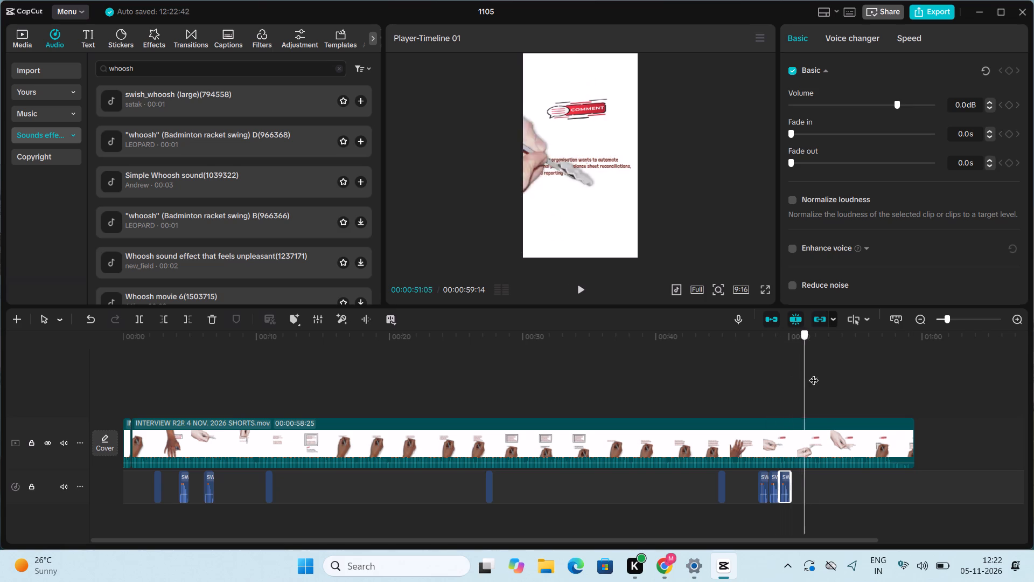
{"action": "left_click_drag", "start_coordinate": [814, 373], "coordinate": [807, 389]}
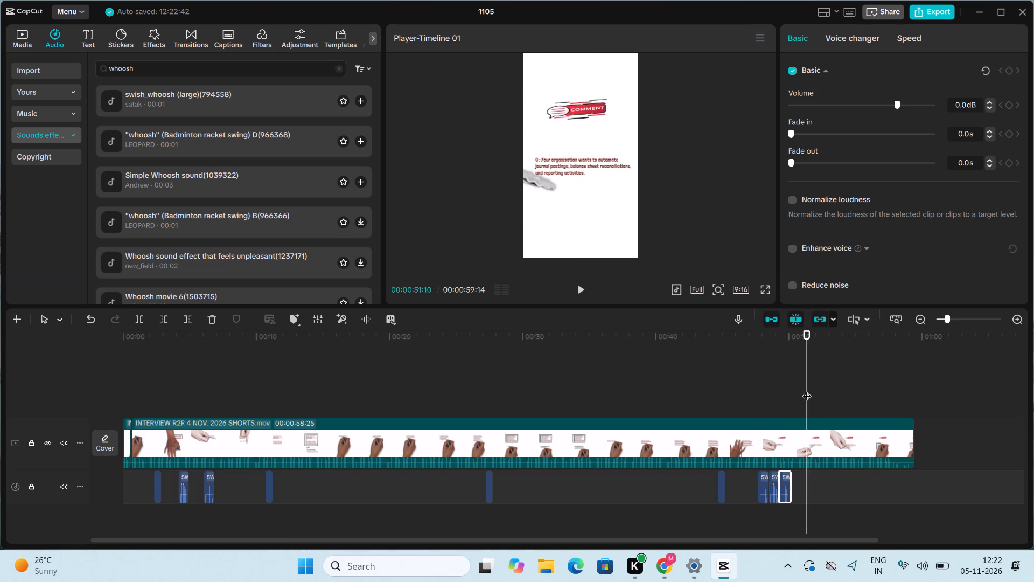
{"action": "key", "text": "ctrl+v"}
{"action": "left_click_drag", "start_coordinate": [807, 389], "coordinate": [818, 396]}
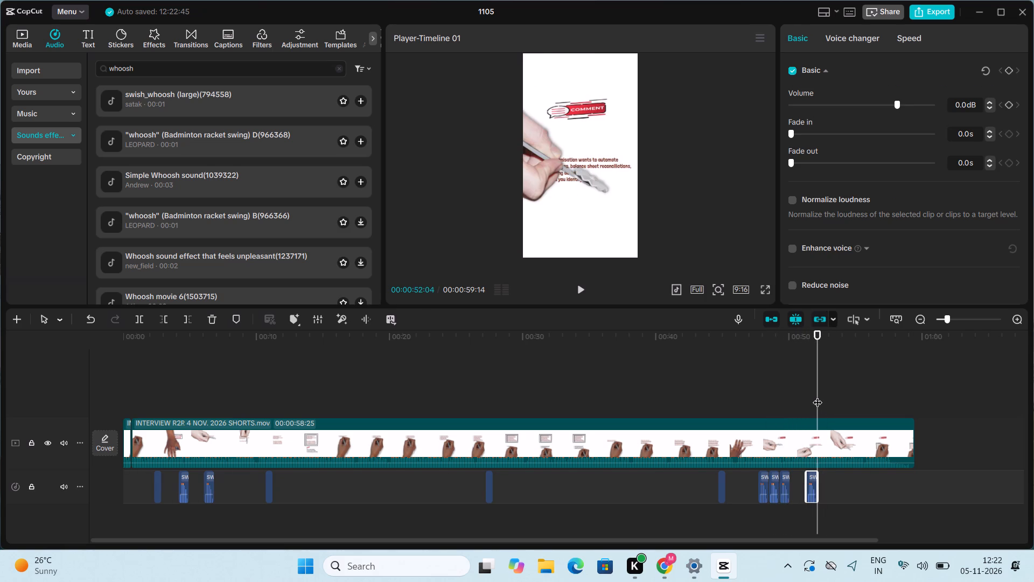
{"action": "key", "text": "ctrl+v"}
Skim the rest of the timeline to its end, then play the video from the start to check the added sounds.
{"action": "left_click_drag", "start_coordinate": [818, 396], "coordinate": [853, 398]}
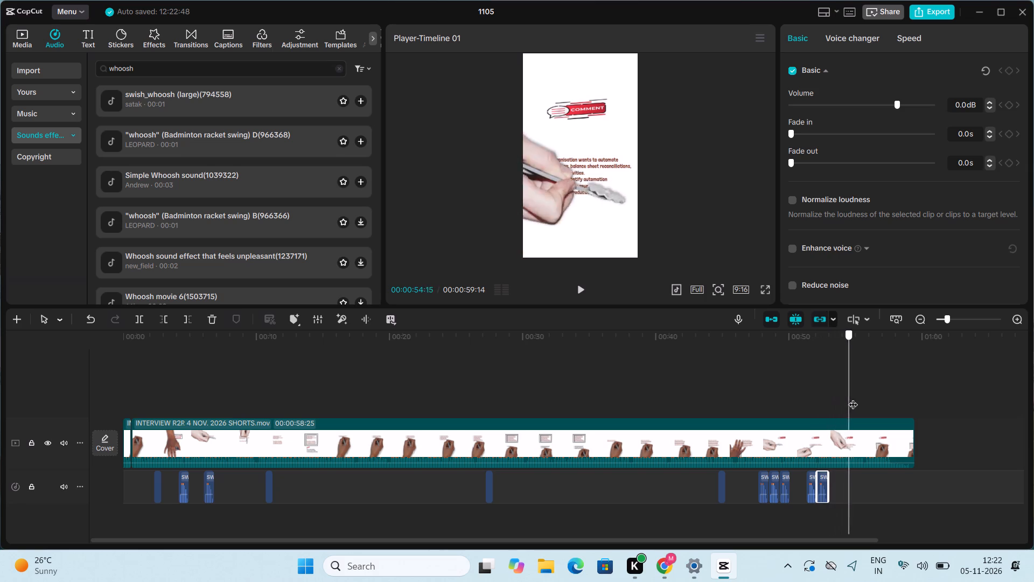
{"action": "left_click_drag", "start_coordinate": [853, 398], "coordinate": [928, 385]}
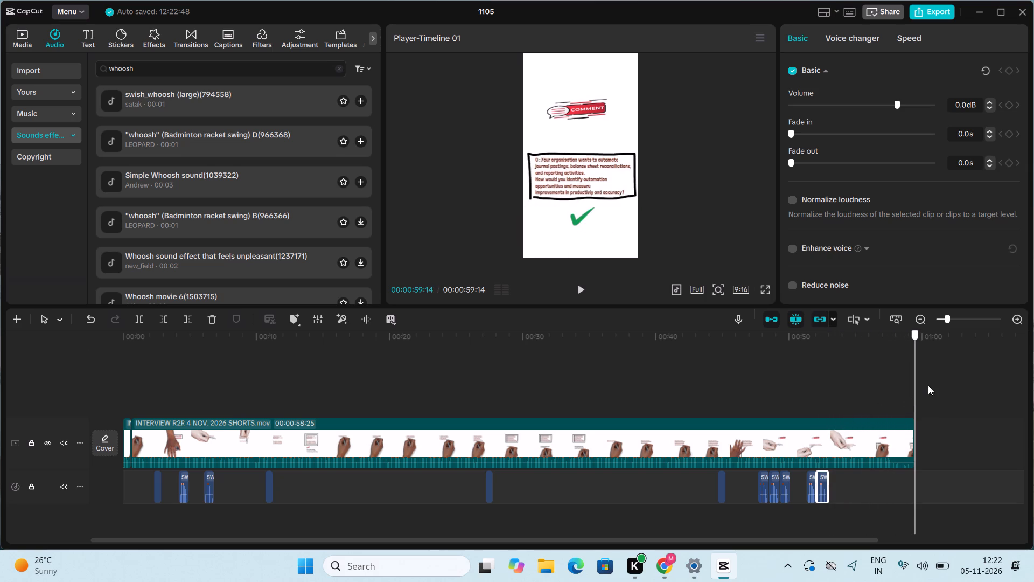
{"action": "left_click_drag", "start_coordinate": [928, 385], "coordinate": [84, 413]}
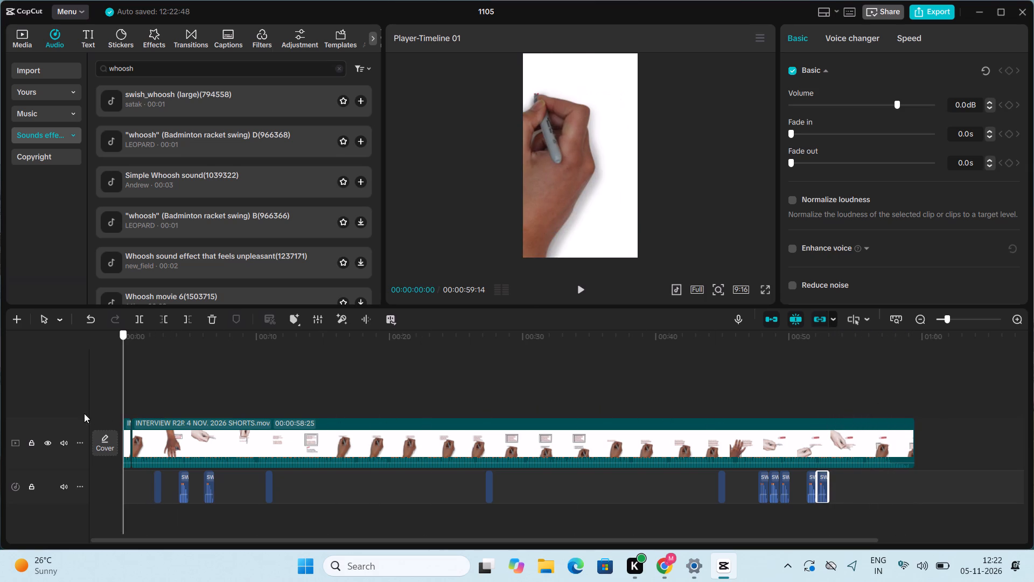
{"action": "left_click_drag", "start_coordinate": [84, 413], "coordinate": [55, 412]}
{"action": "left_click", "coordinate": [578, 289]}
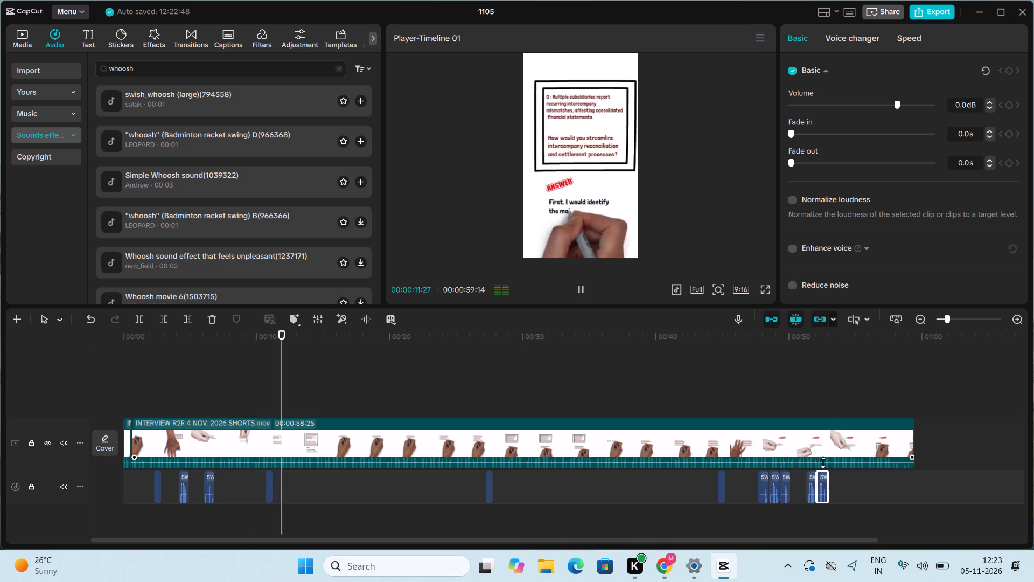
Lower the computer's speaker volume to a little under two thirds.
{"action": "left_click", "coordinate": [925, 557]}
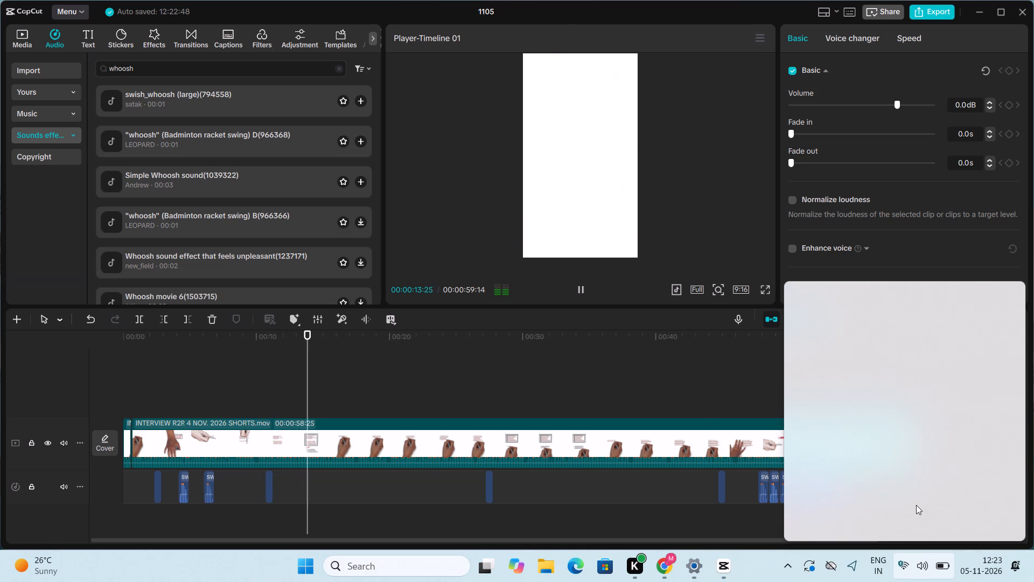
{"action": "left_click_drag", "start_coordinate": [960, 482], "coordinate": [928, 493]}
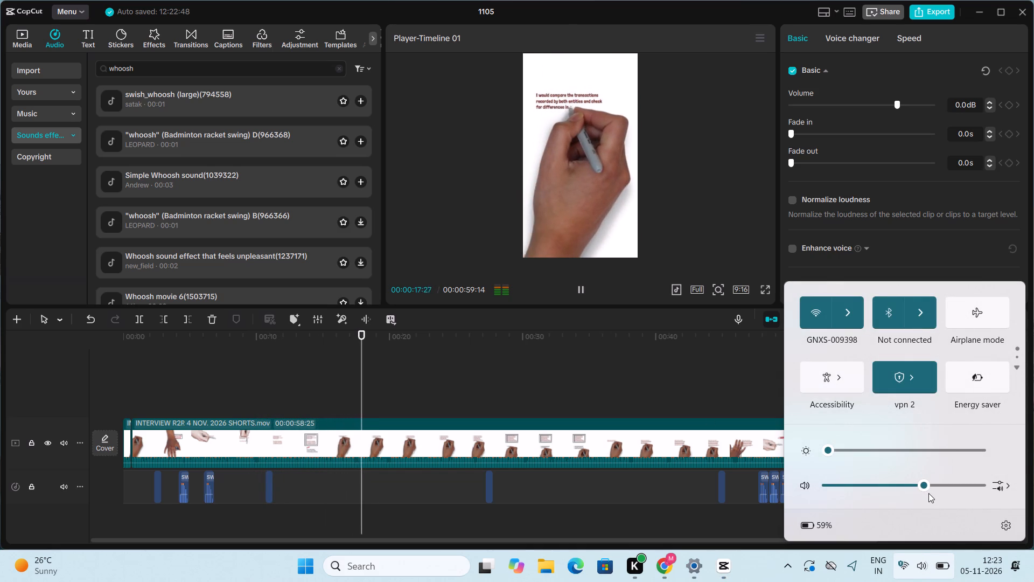
{"action": "left_click", "coordinate": [750, 358]}
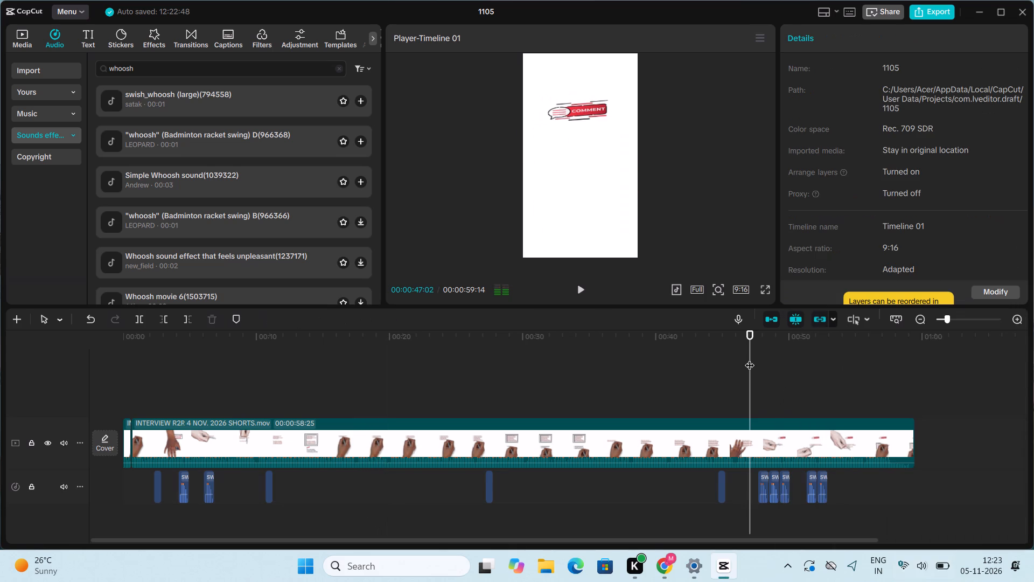
Return the playhead to 00:00:19:08 and resume playback to check the remaining whoosh sounds.
{"action": "left_click_drag", "start_coordinate": [747, 358], "coordinate": [380, 386]}
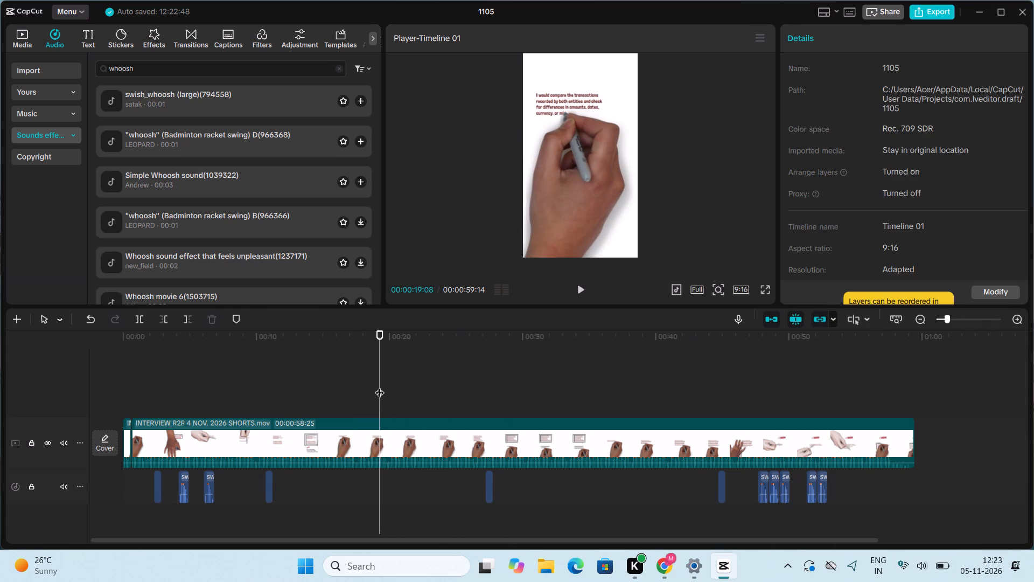
{"action": "left_click", "coordinate": [576, 285]}
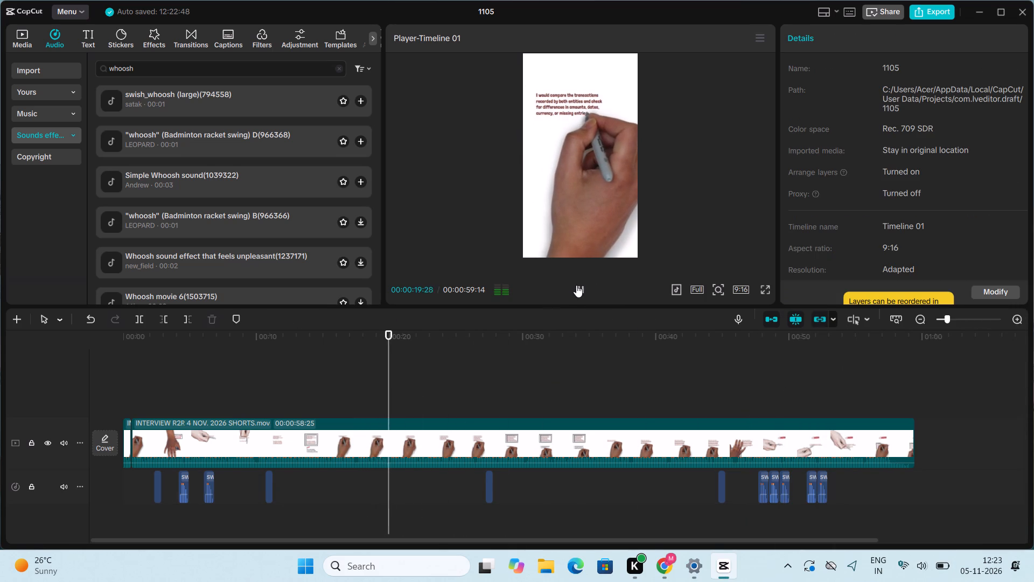
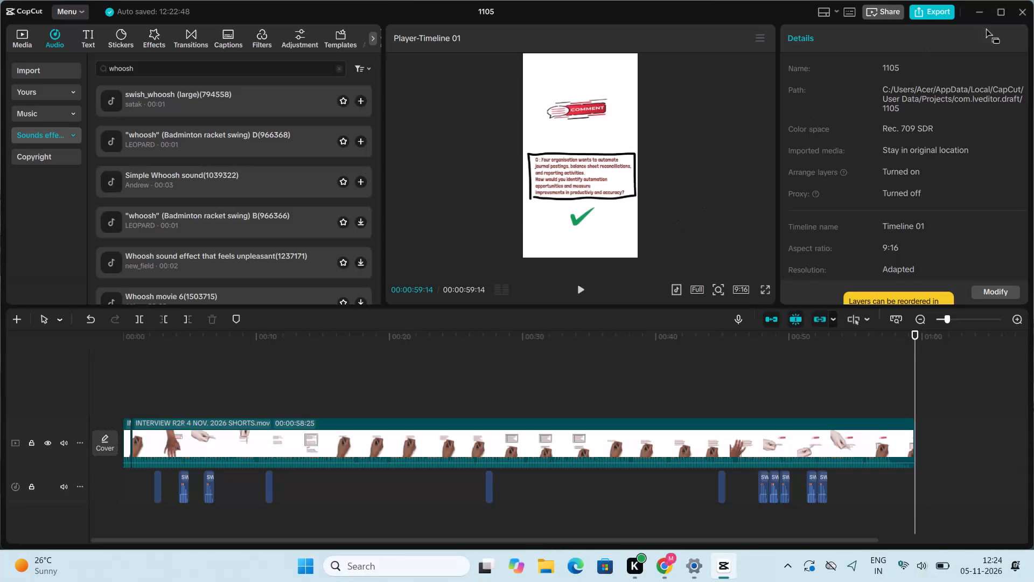
Open the export settings and name the output video "R2R INTERVEIW FINAL 4 NOV 2026".
{"action": "left_click", "coordinate": [946, 15]}
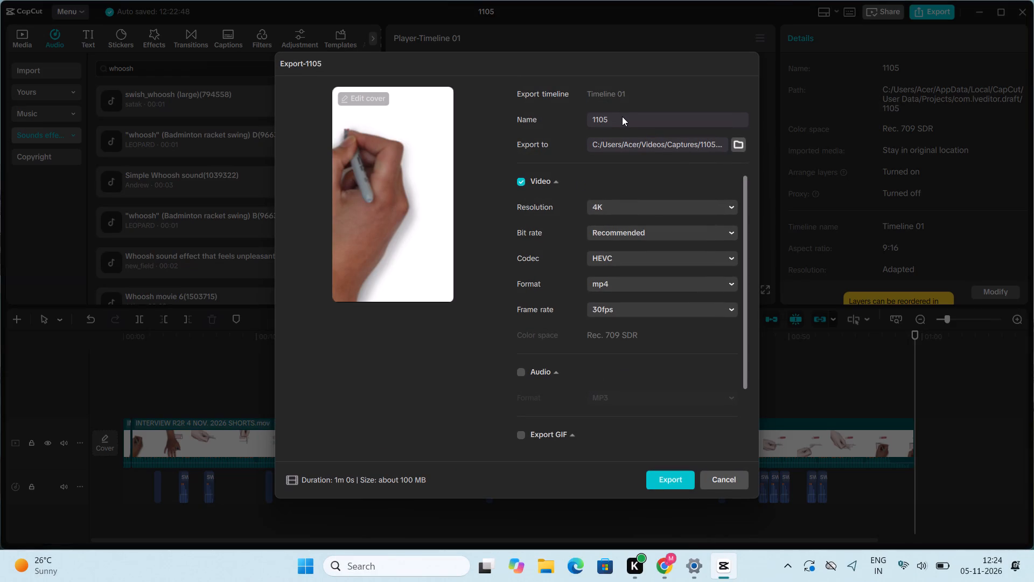
{"action": "left_click", "coordinate": [622, 116]}
{"action": "key", "text": "ctrl+a"}
{"action": "key", "text": "BackSpace"}
{"action": "type", "text": "R2R INRER"}
{"action": "key", "text": "BackSpace"}
{"action": "key", "text": "BackSpace"}
{"action": "key", "text": "BackSpace"}
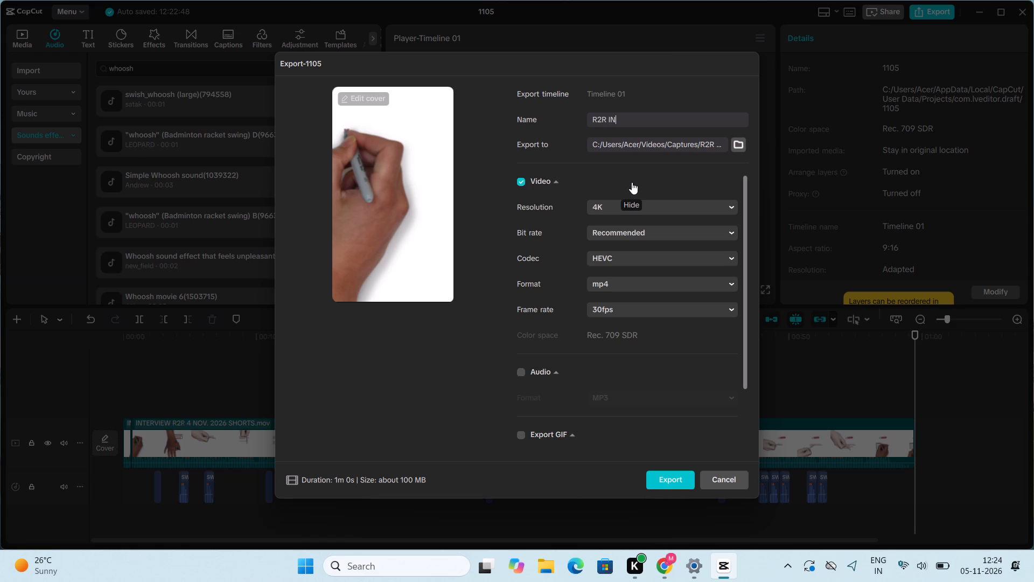
{"action": "key", "text": "t"}
{"action": "type", "text": "ERVEIW FINAL"}
{"action": "key", "text": "space"}
{"action": "type", "text": "4 NOB"}
{"action": "key", "text": "BackSpace"}
{"action": "type", "text": "V 2026"}
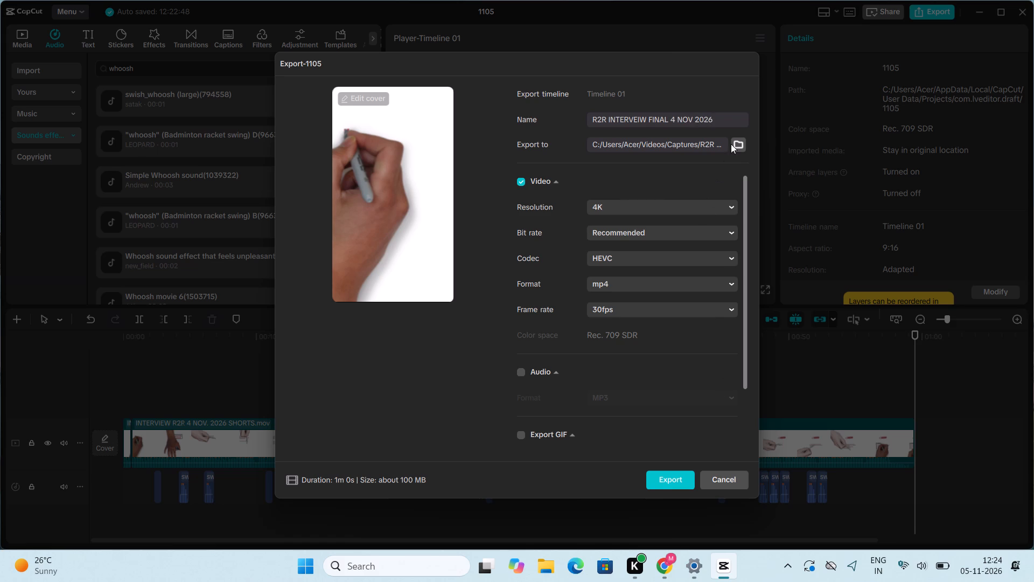
Choose the Captures folder under Videos as the destination and export the video in 4K mp4 at 30fps.
{"action": "left_click", "coordinate": [736, 144]}
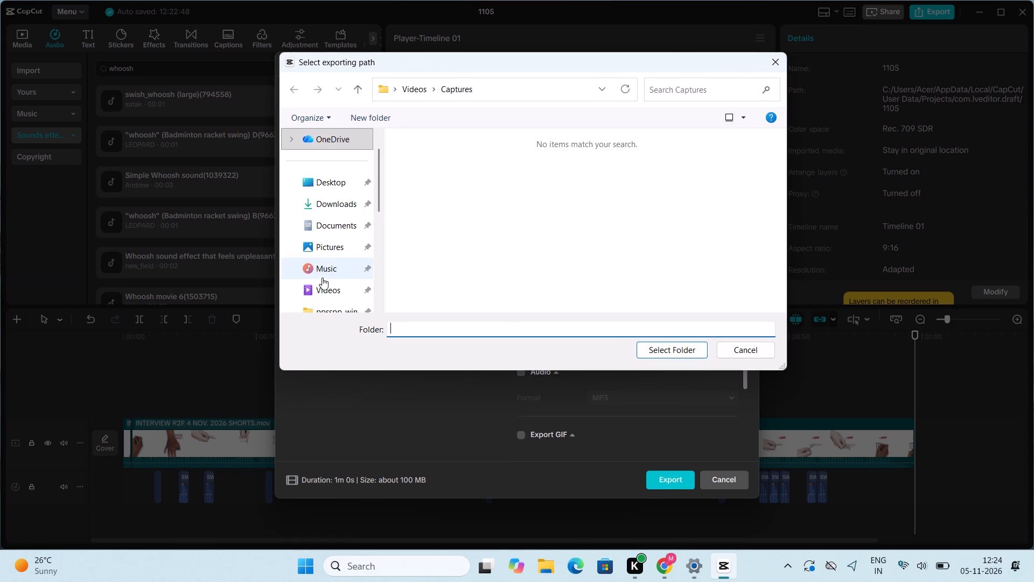
{"action": "double_click", "coordinate": [325, 288]}
{"action": "double_click", "coordinate": [429, 190]}
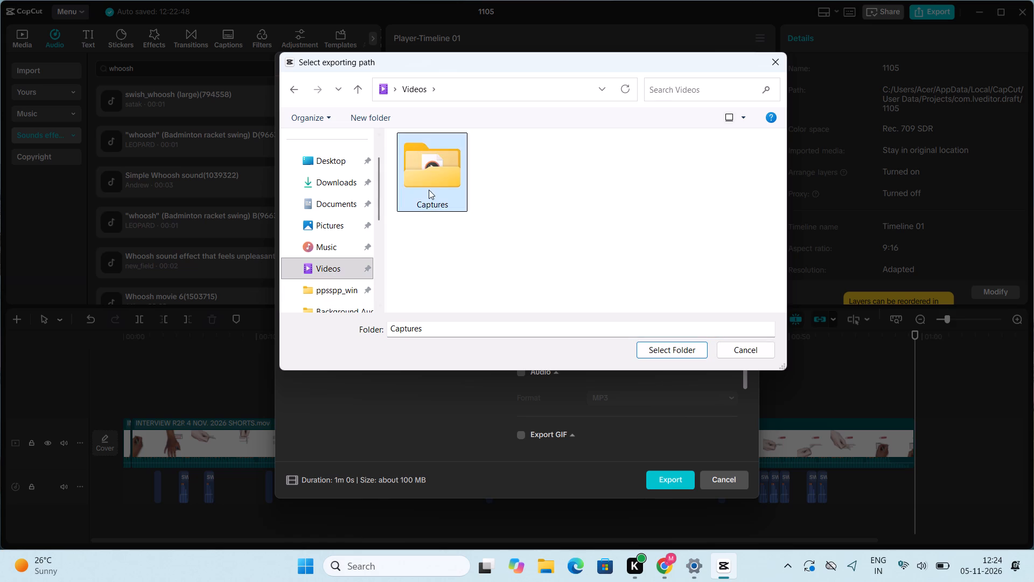
{"action": "left_click_drag", "start_coordinate": [429, 190], "coordinate": [668, 351]}
{"action": "left_click", "coordinate": [668, 351]}
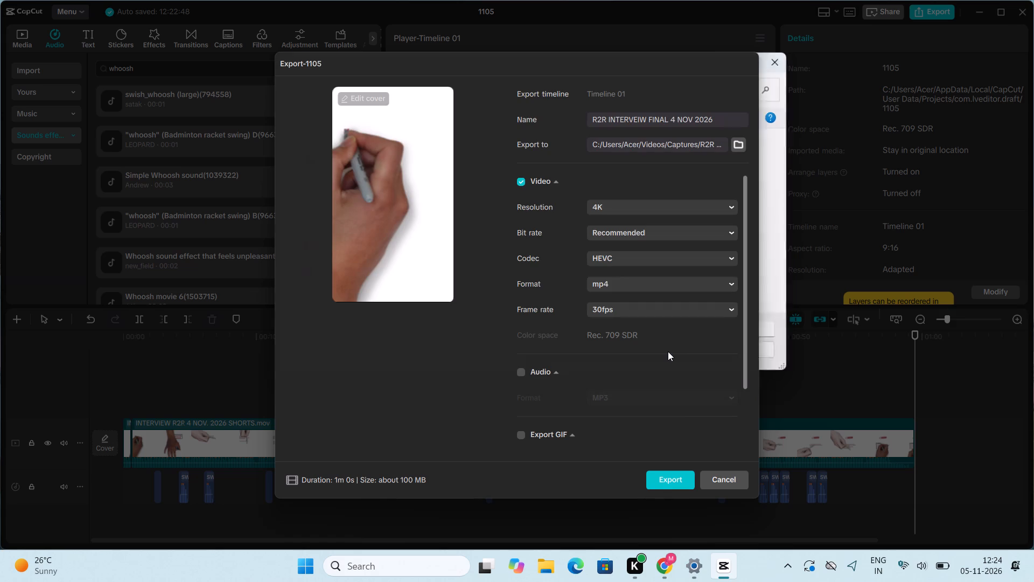
{"action": "left_click", "coordinate": [665, 482]}
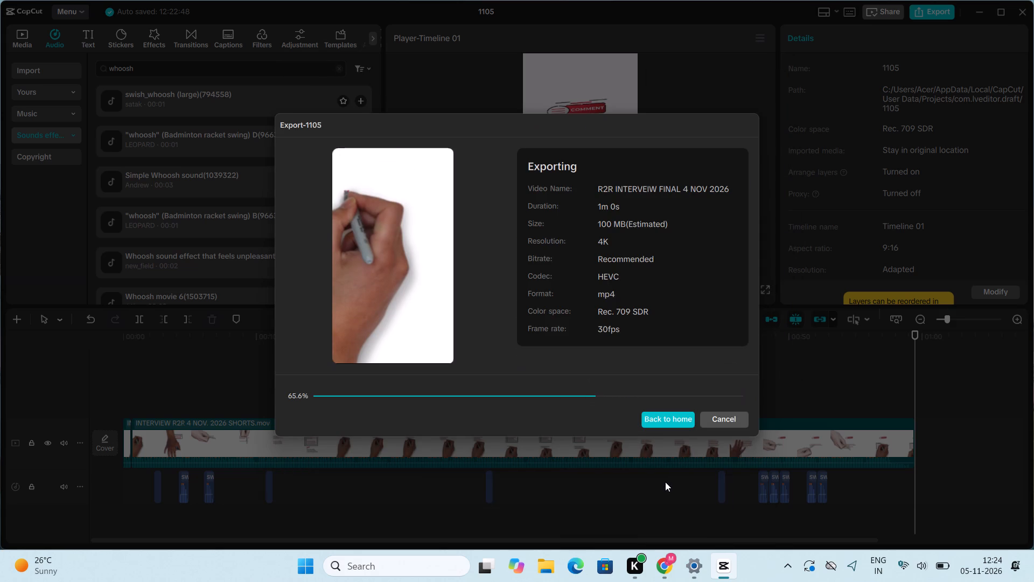
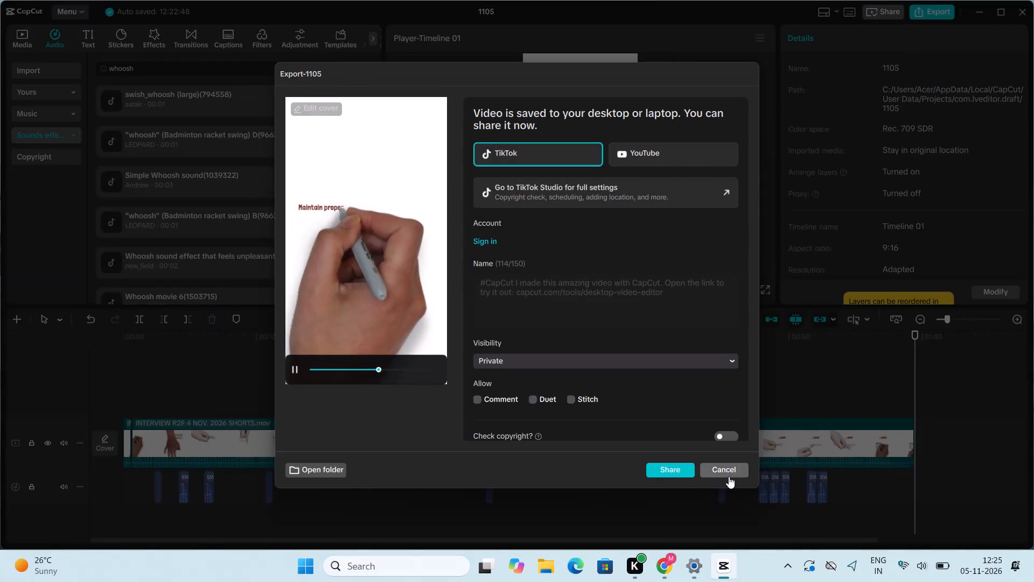
Dismiss the sharing options for the exported video and return to the editing timeline.
{"action": "left_click", "coordinate": [729, 476]}
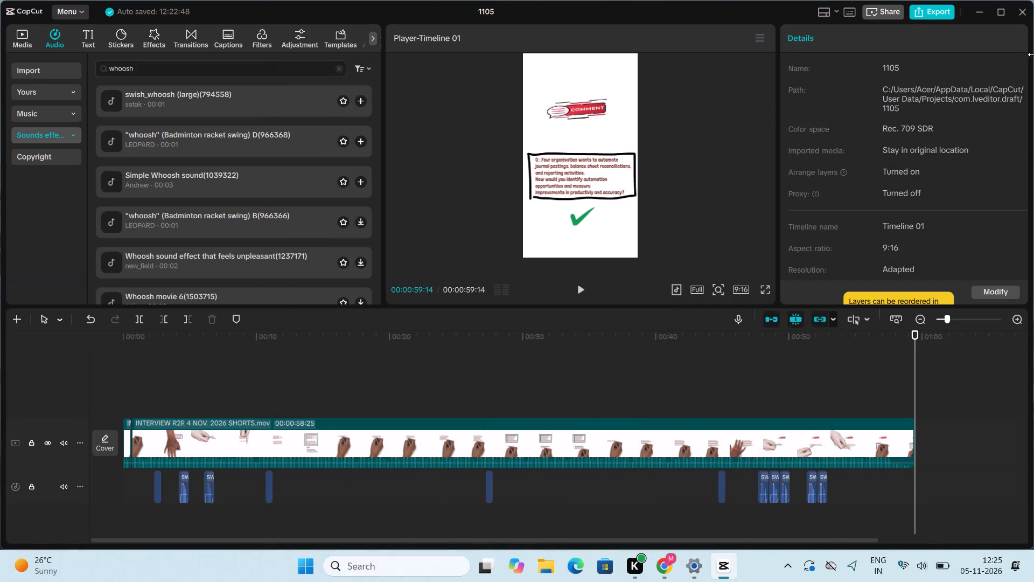